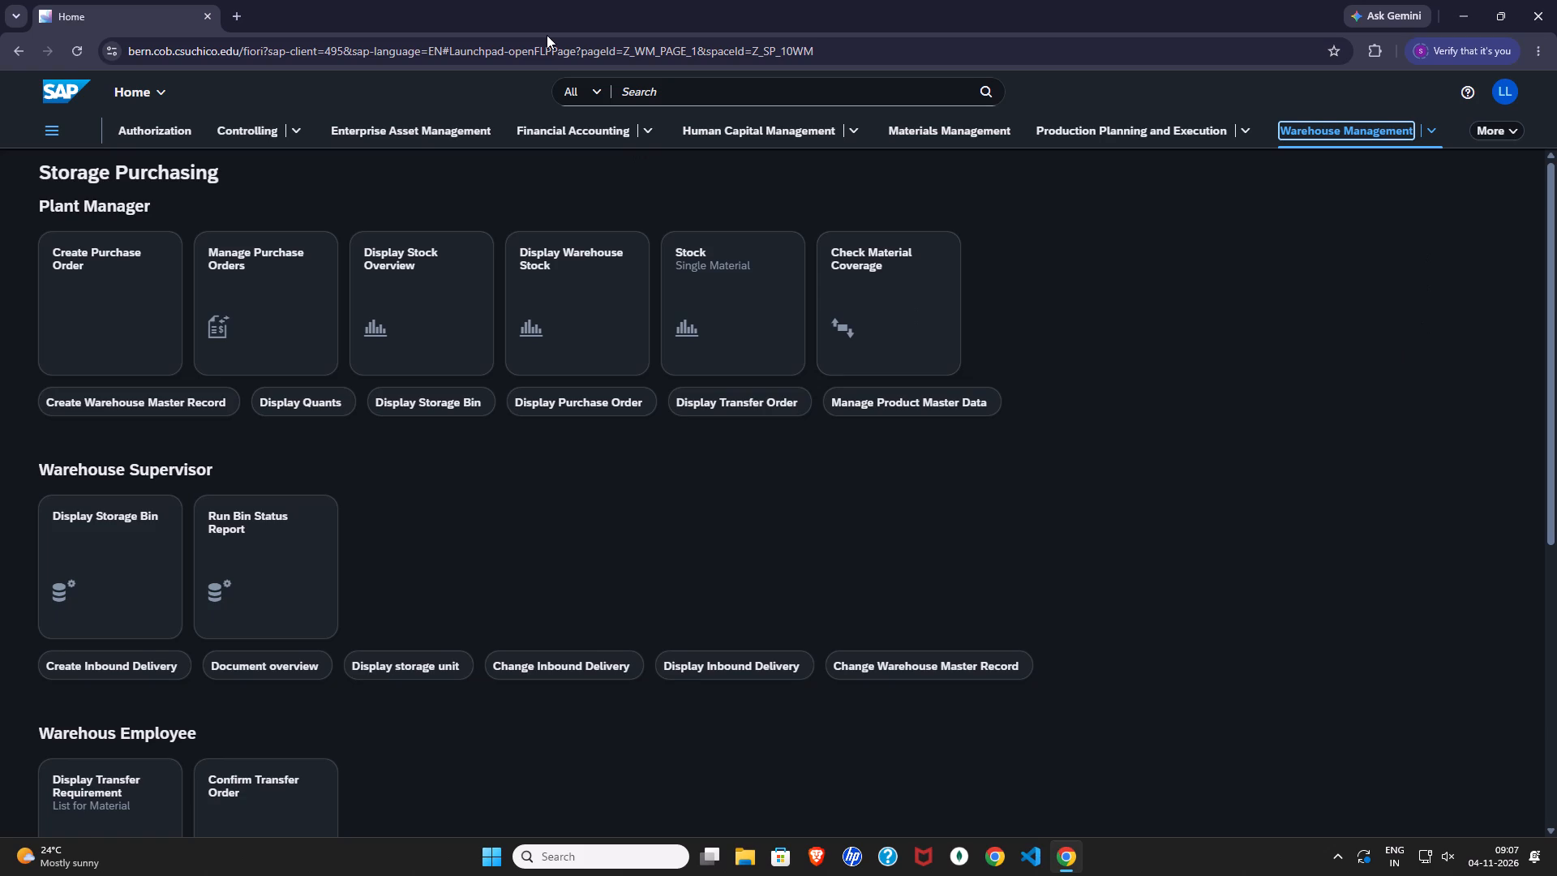
# Open the Stock - Single Material app and review the stock of material DXTR1038 across all plants and storage locations.
pyautogui.click(716, 277)
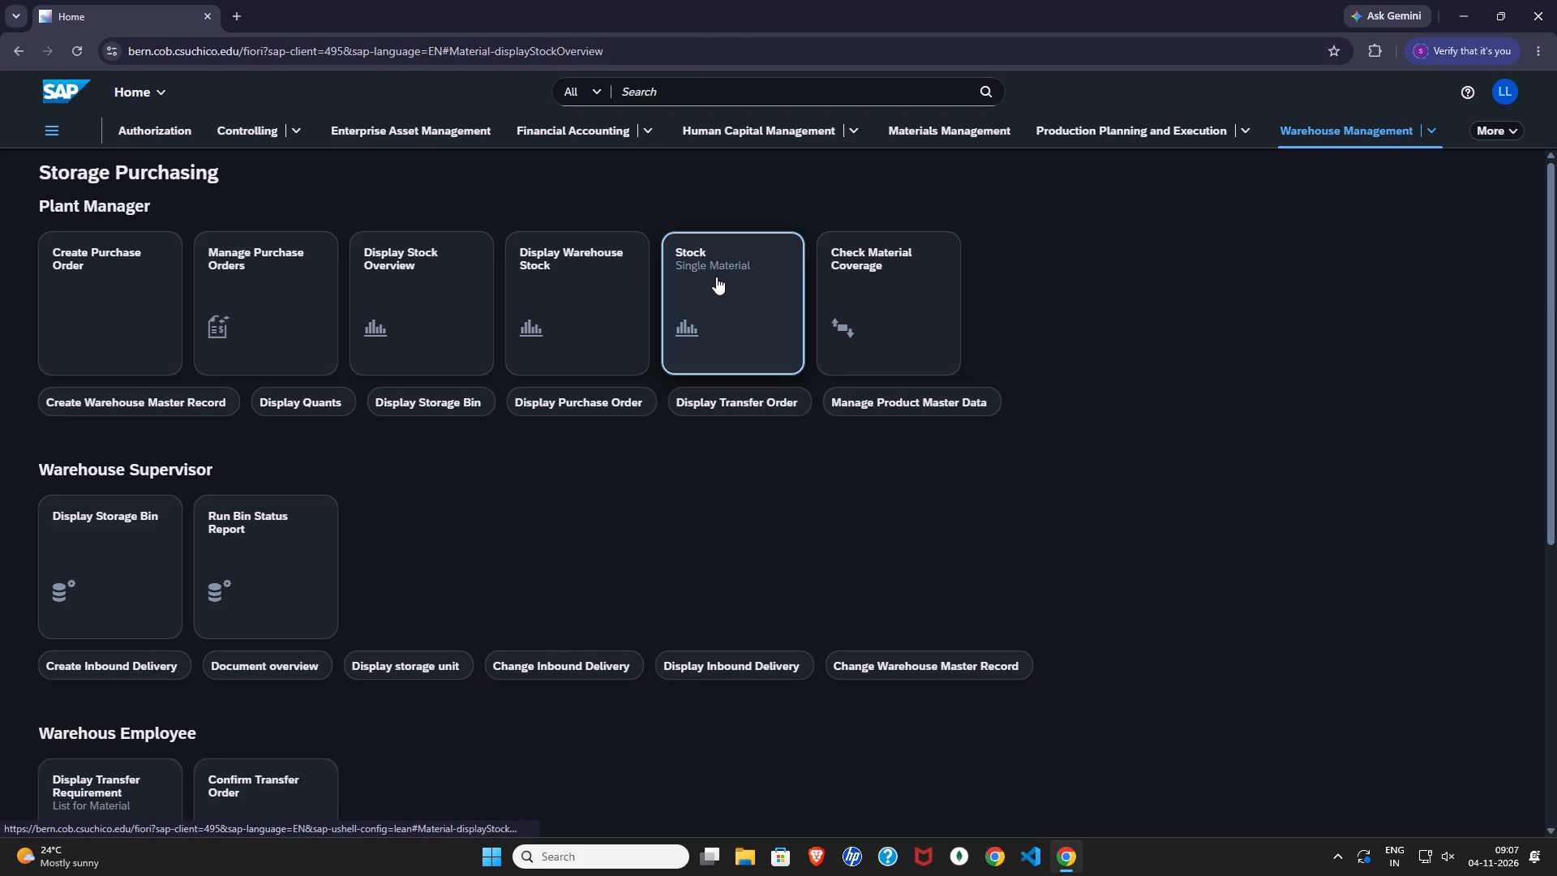
pyautogui.click(735, 316)
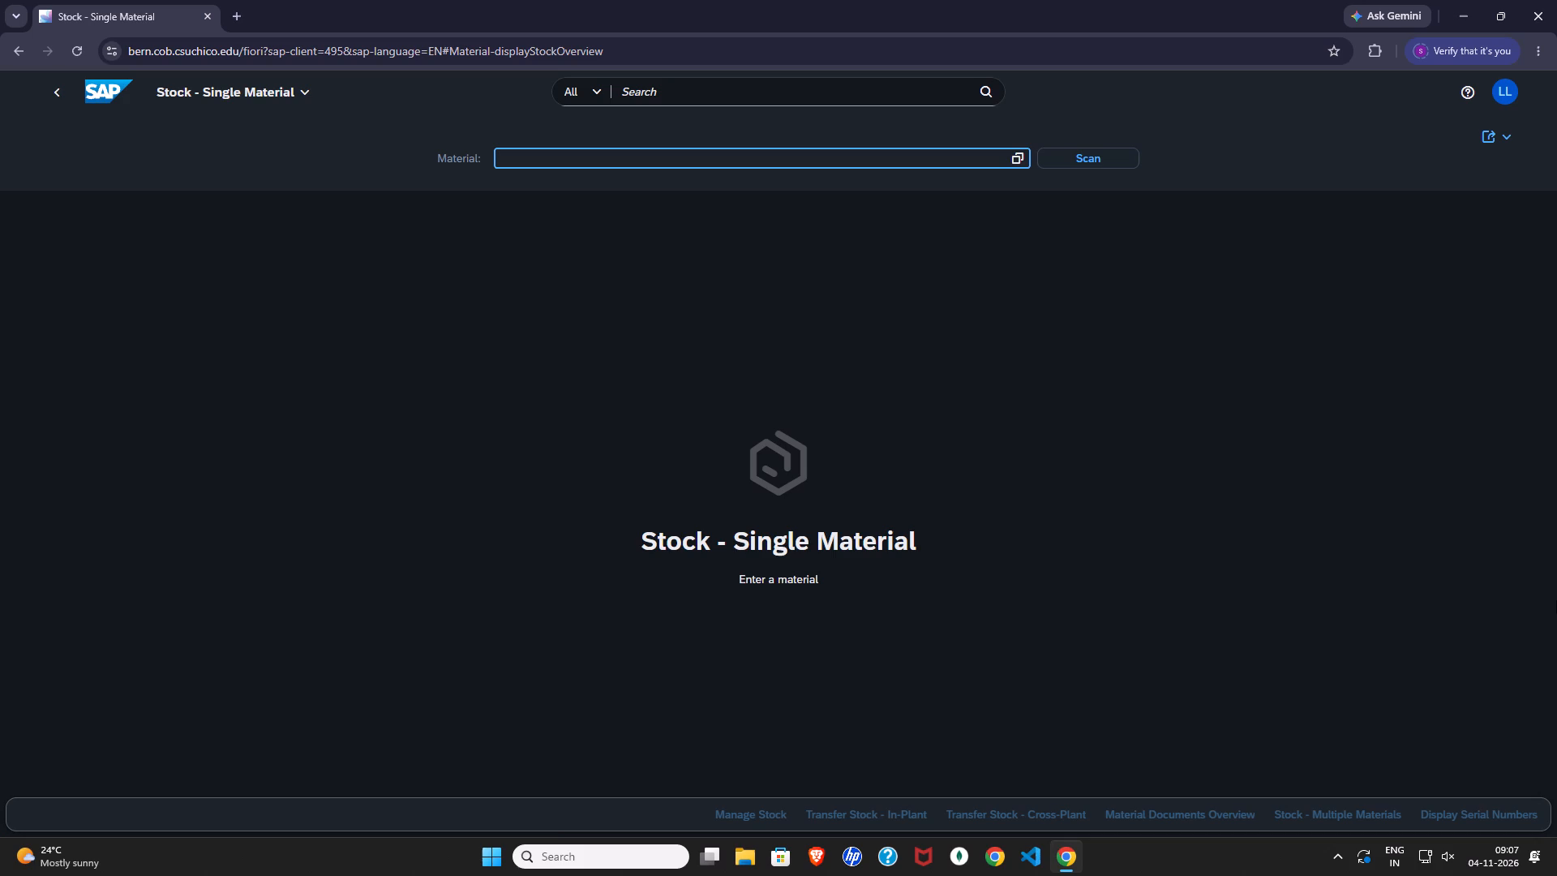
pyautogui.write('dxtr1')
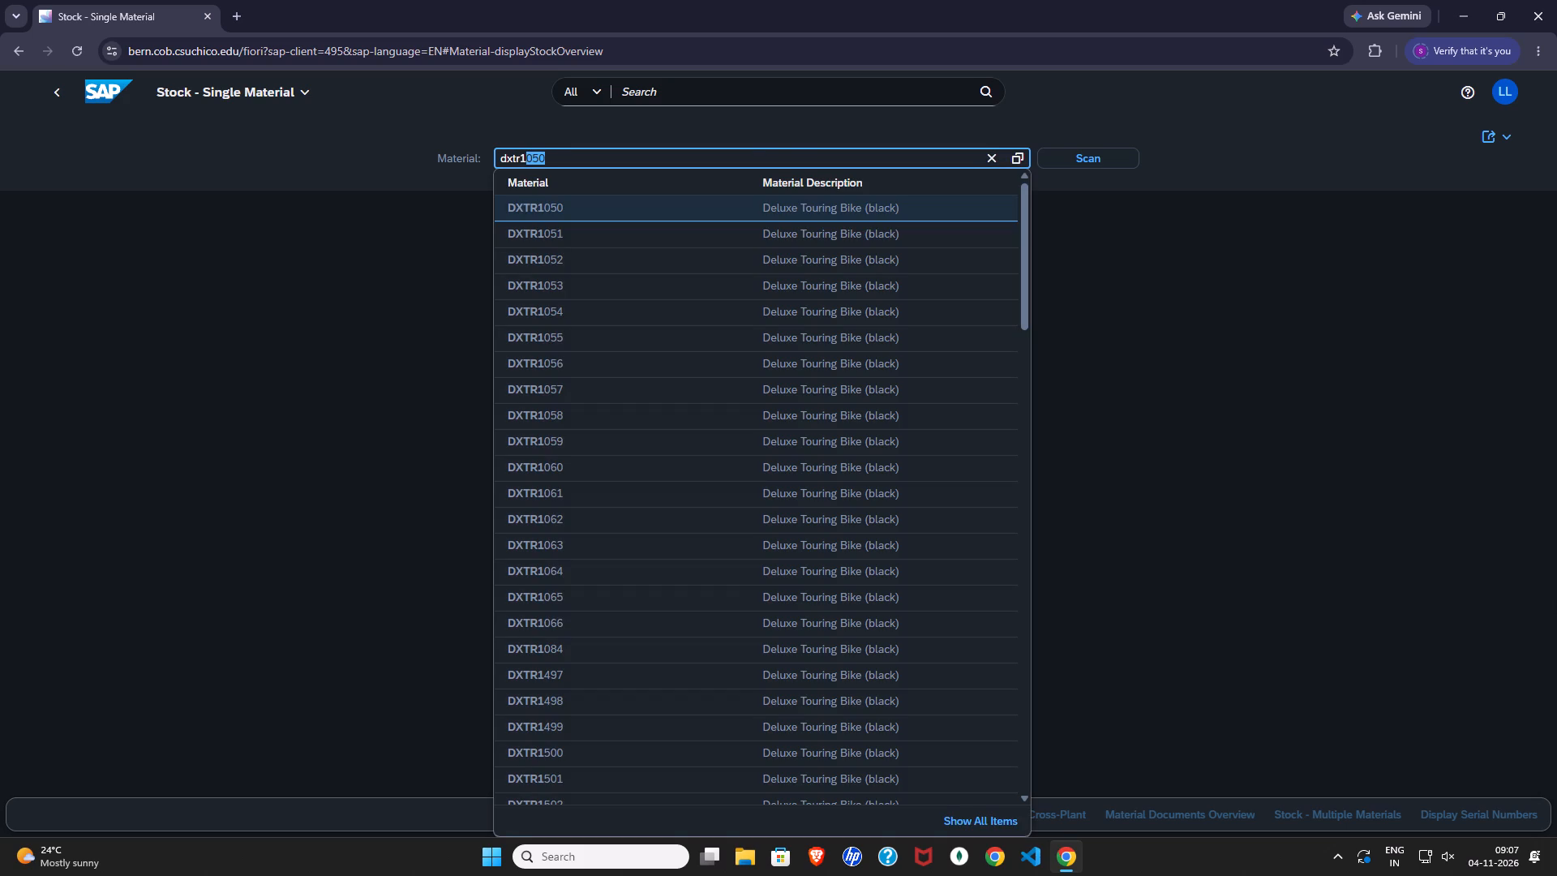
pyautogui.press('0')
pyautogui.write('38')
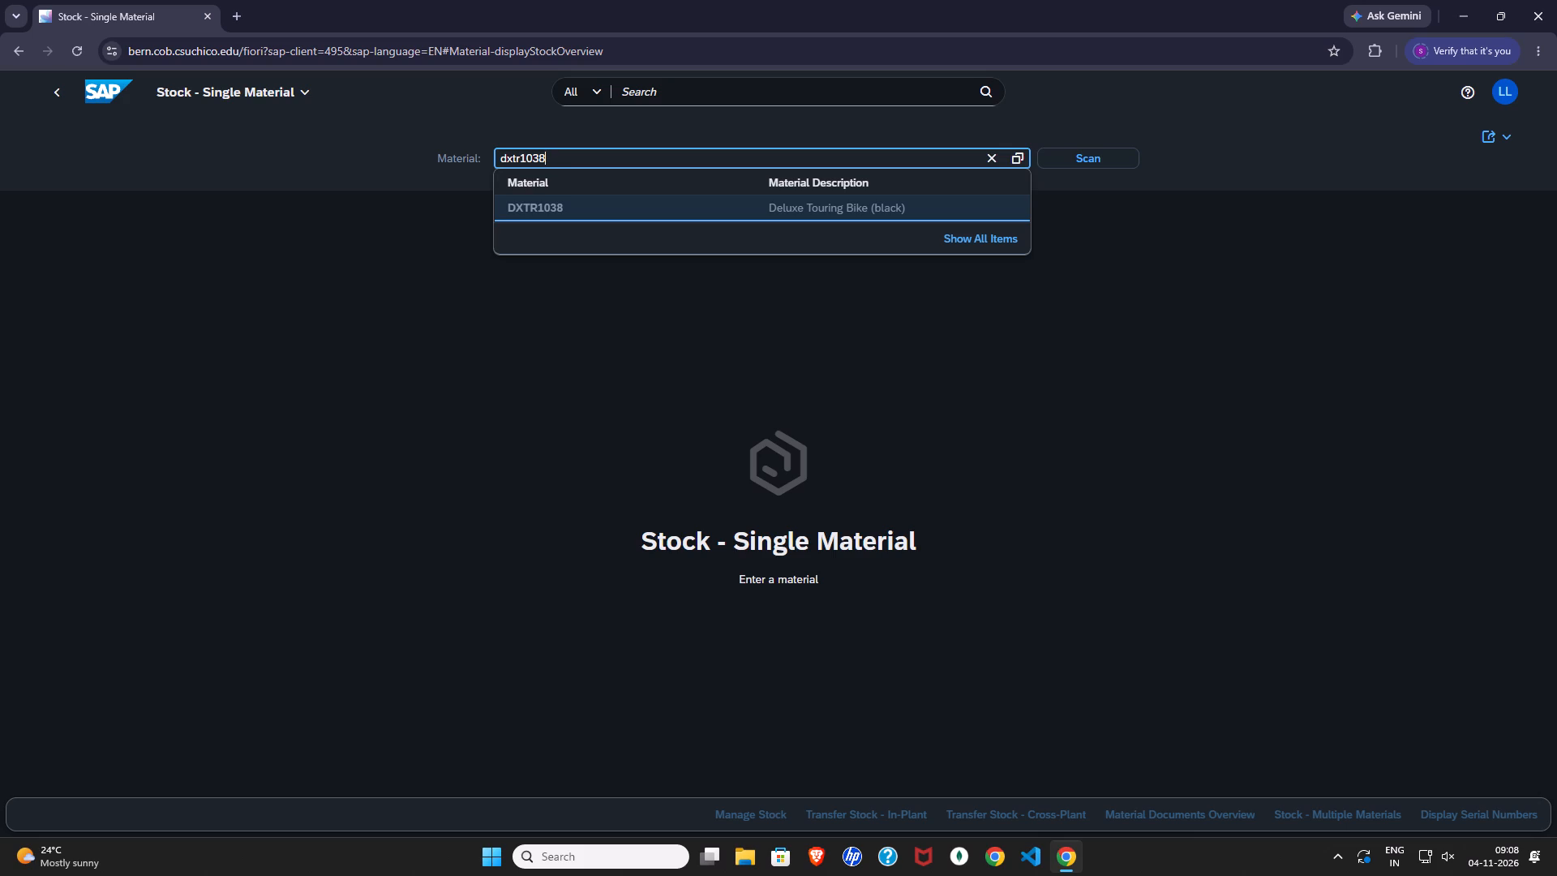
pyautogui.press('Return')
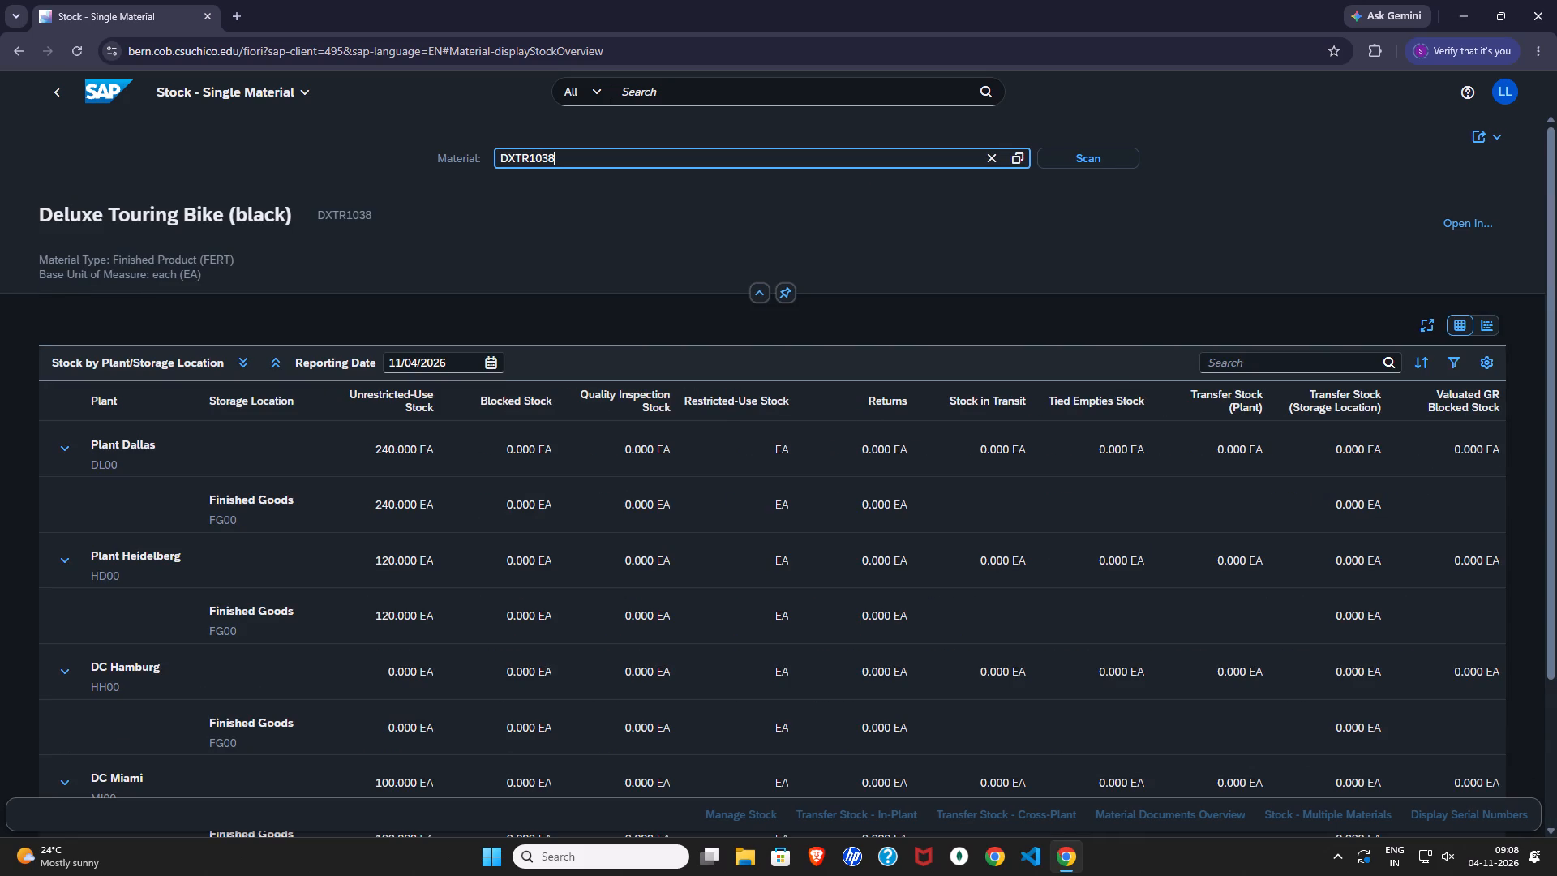
pyautogui.scroll(-3, 1100, 688)
pyautogui.scroll(-4, 873, 582)
pyautogui.scroll(6, 873, 582)
pyautogui.scroll(-4, 873, 582)
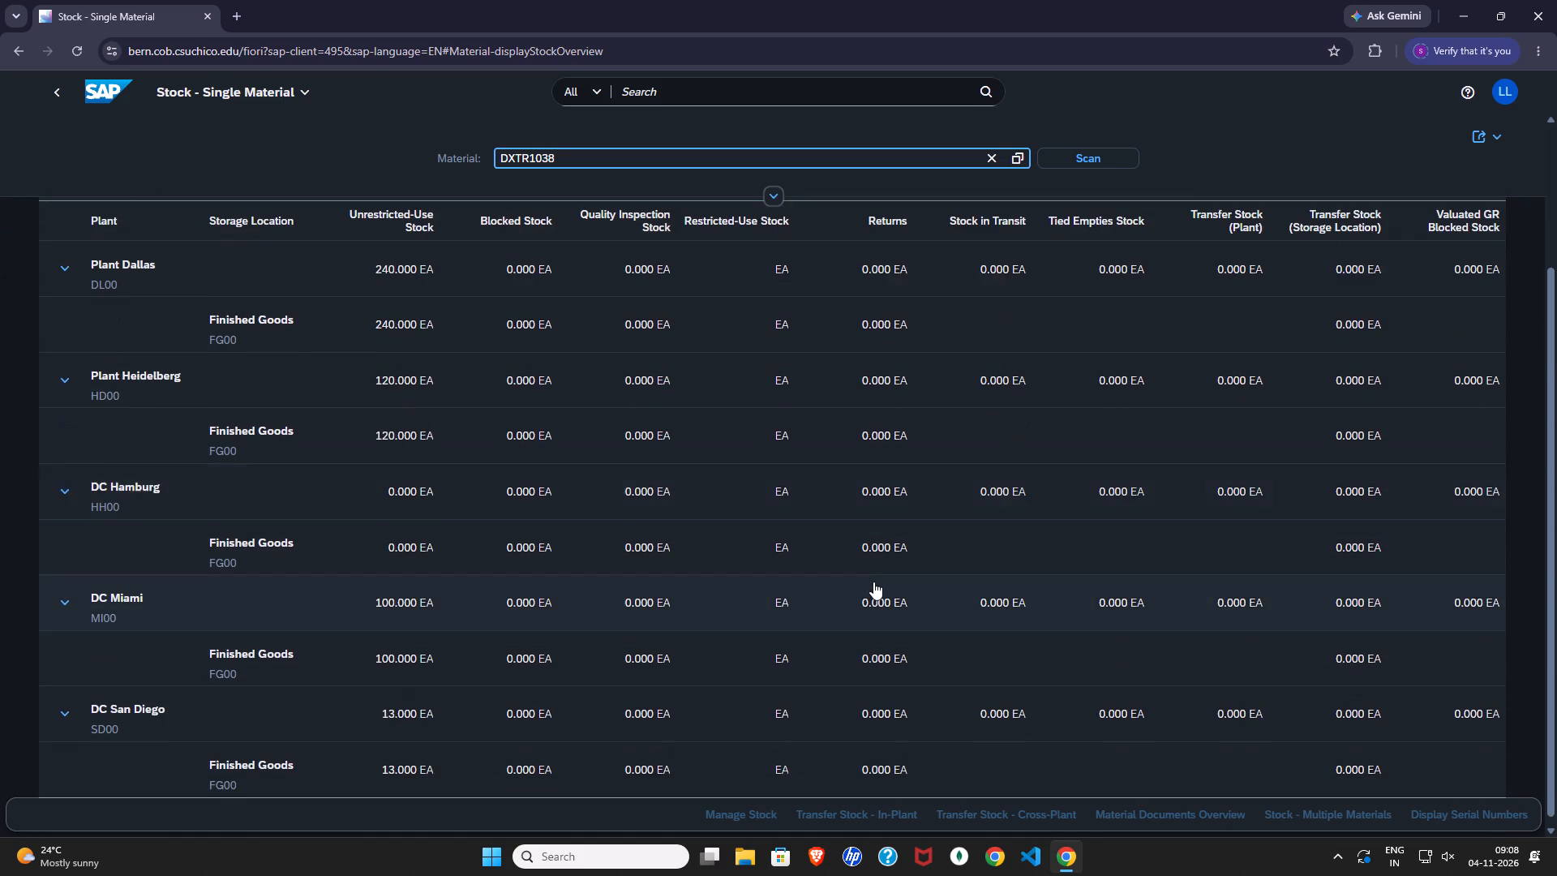
pyautogui.scroll(-1, 873, 582)
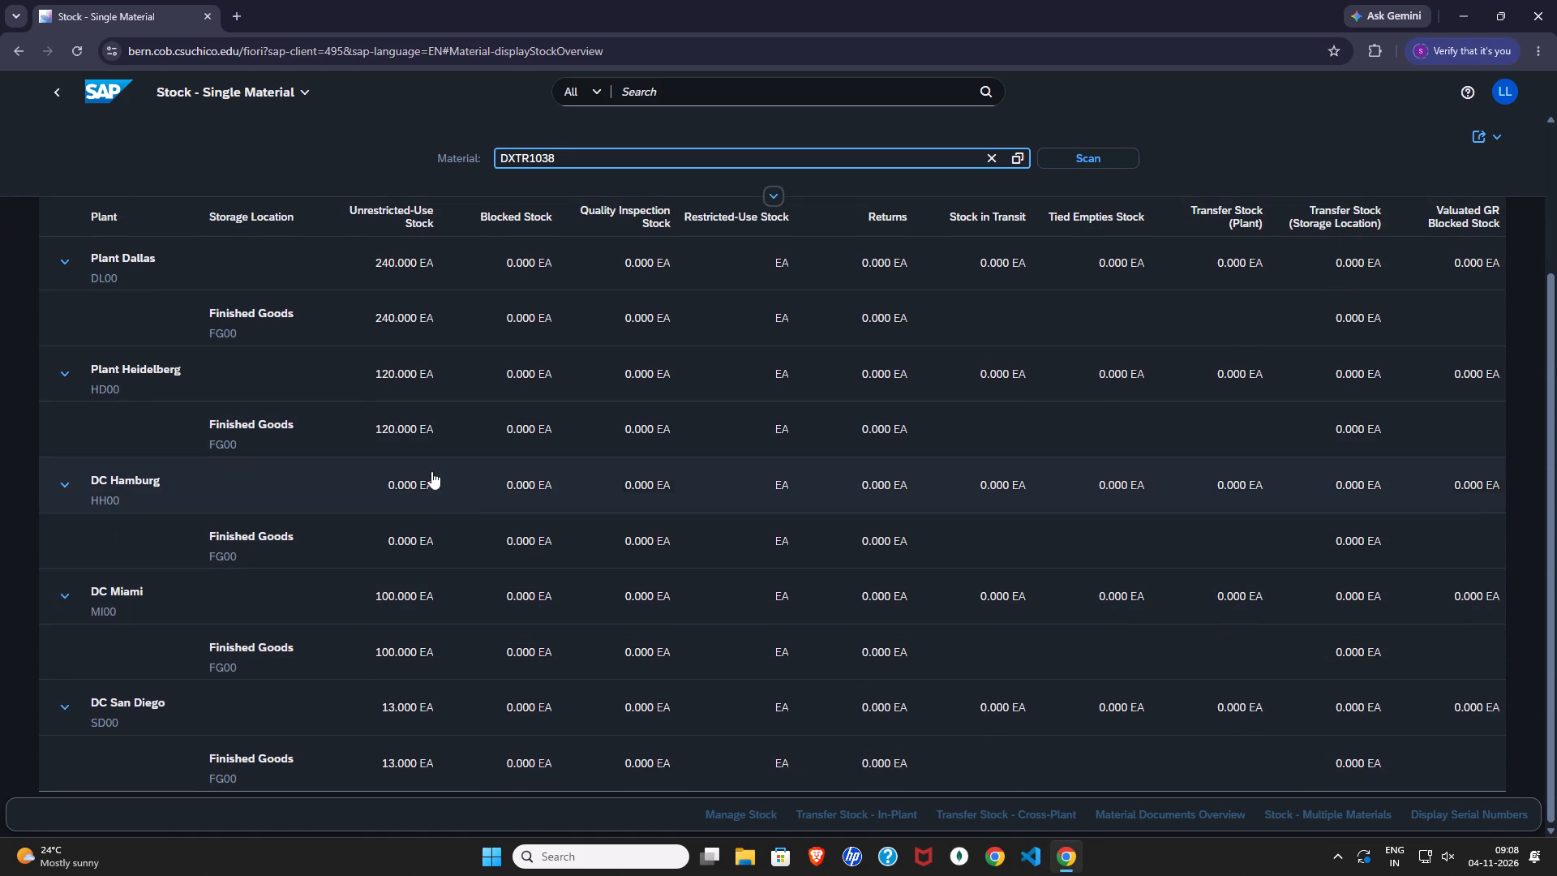
pyautogui.scroll(-3, 449, 674)
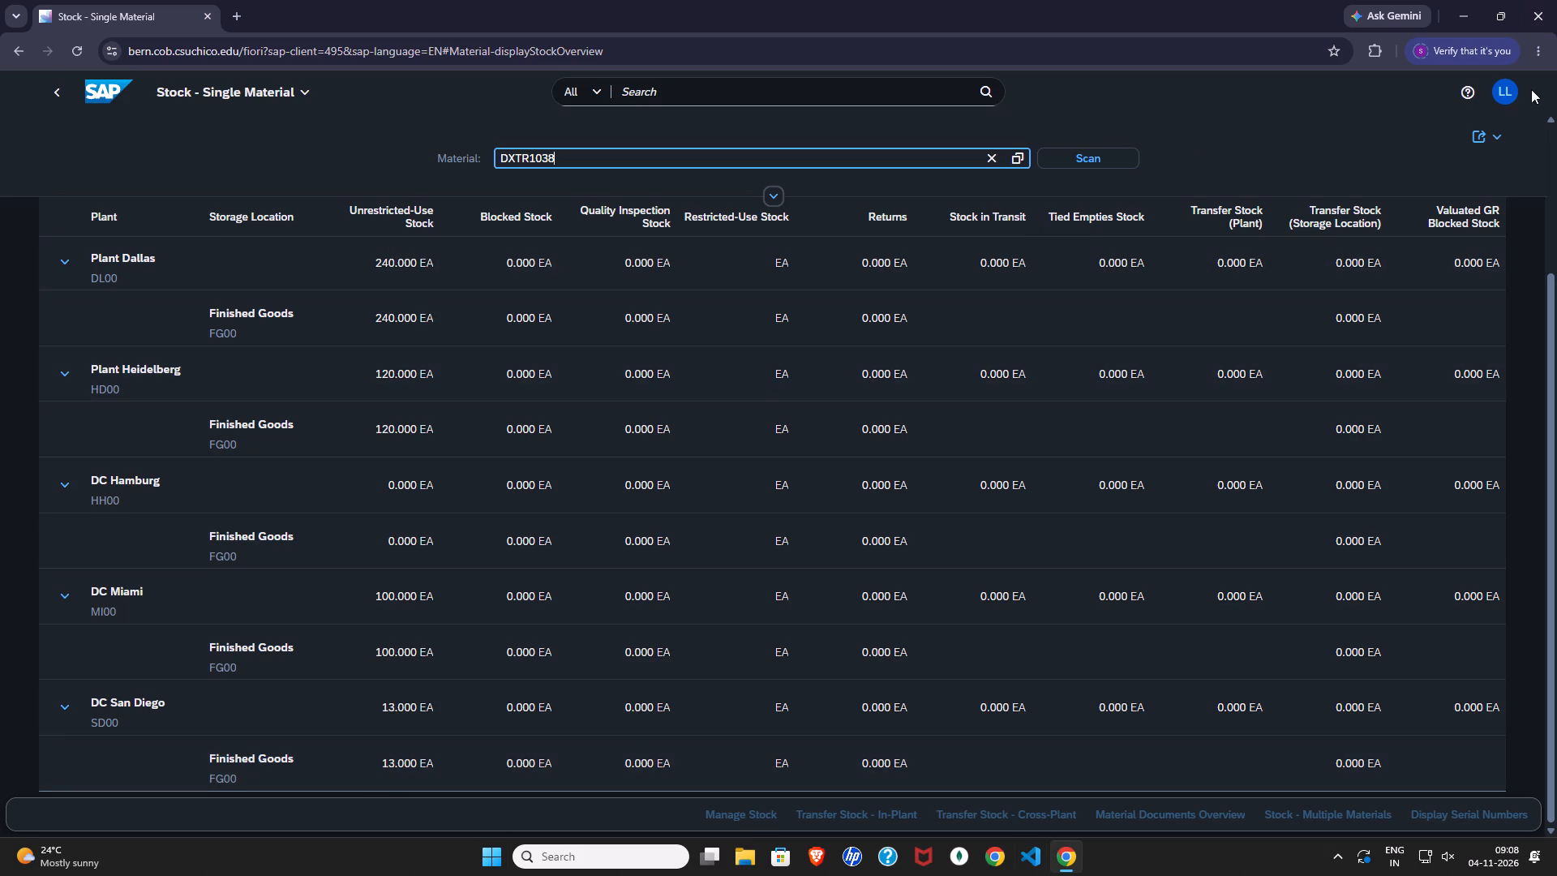
# Return to the home page and open Display Stock Overview for the Plant Manager in the Warehouse Management space.
pyautogui.click(97, 87)
pyautogui.click(1505, 130)
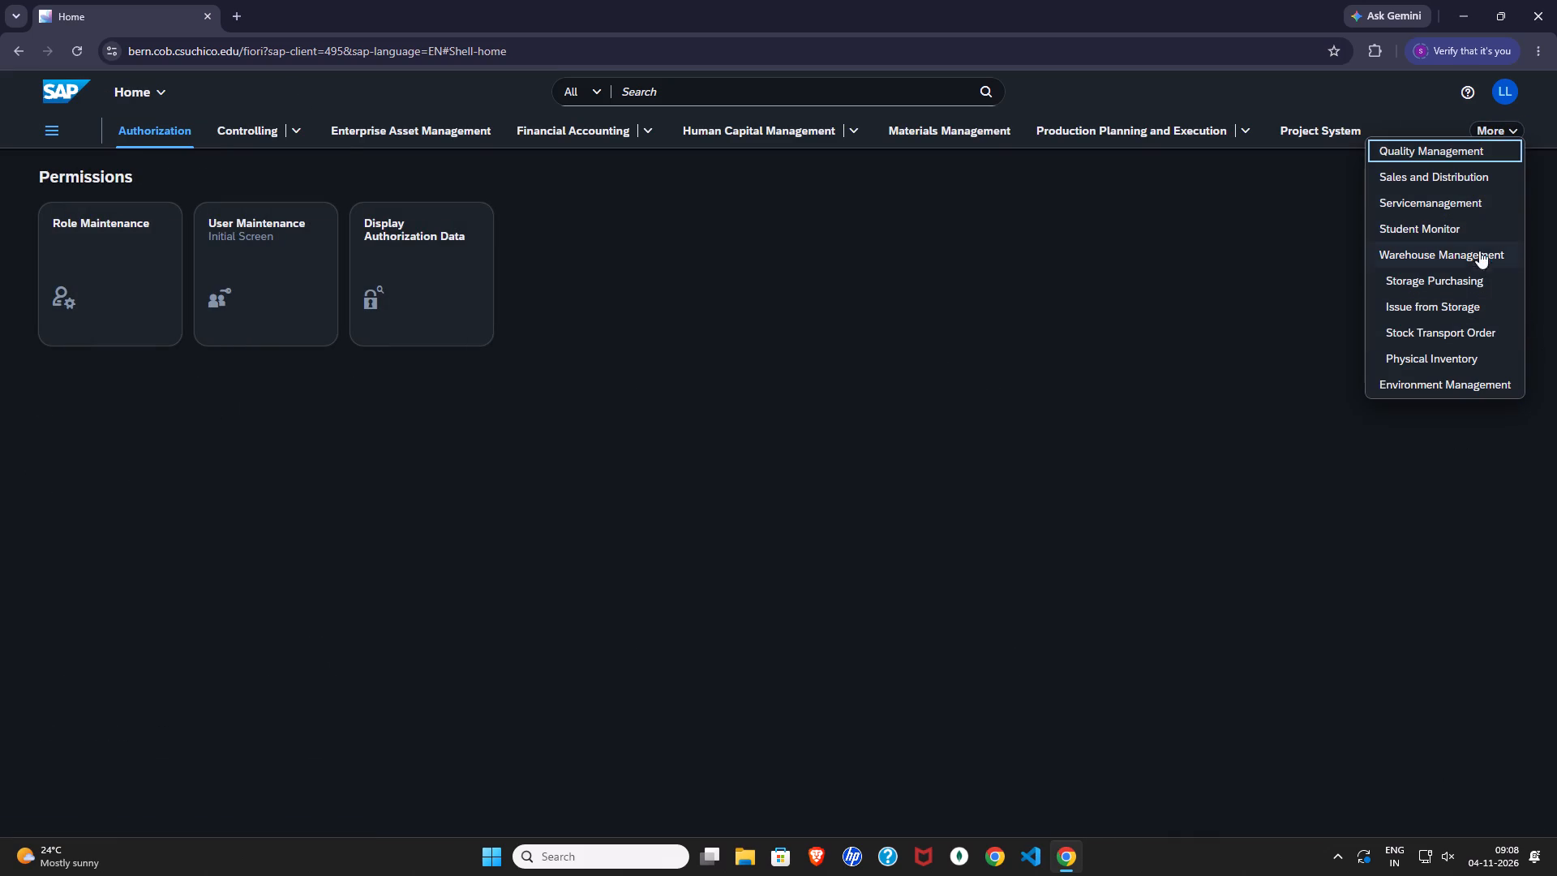
pyautogui.click(1443, 246)
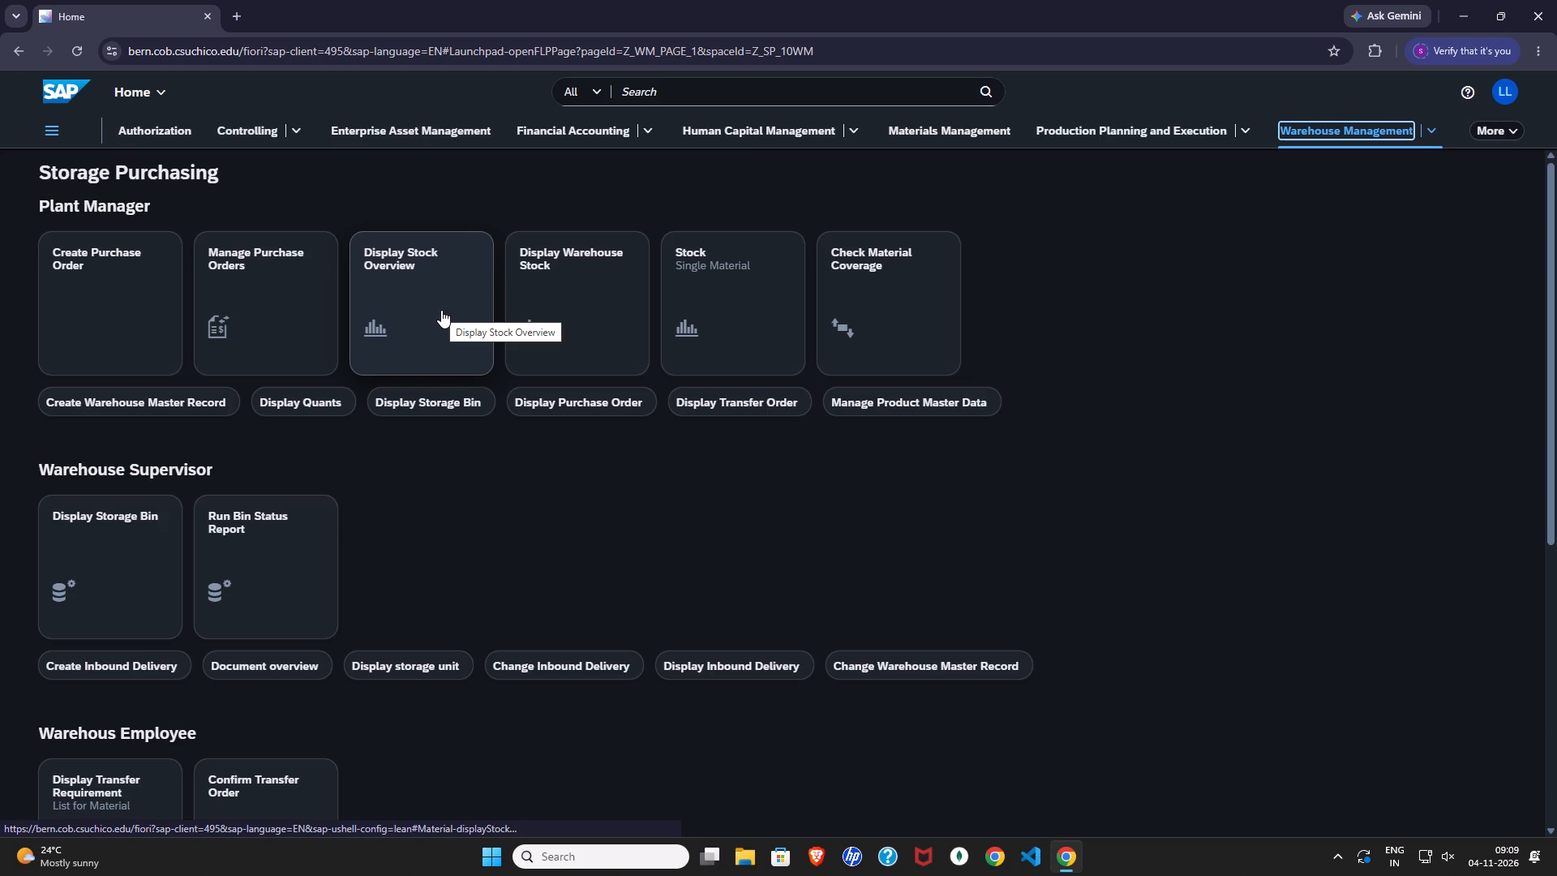
pyautogui.click(470, 319)
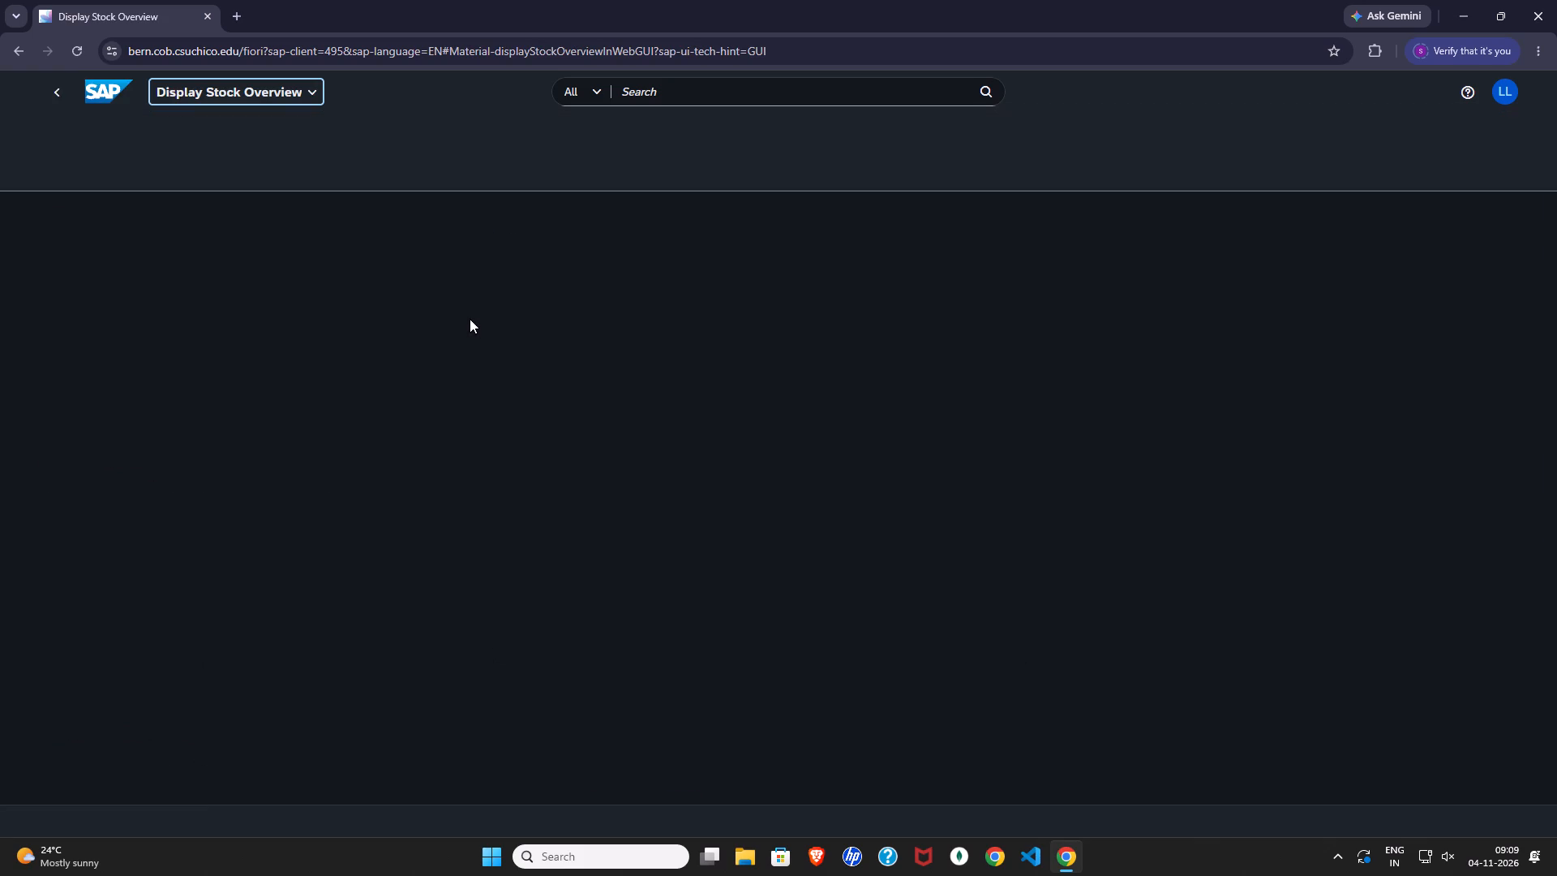
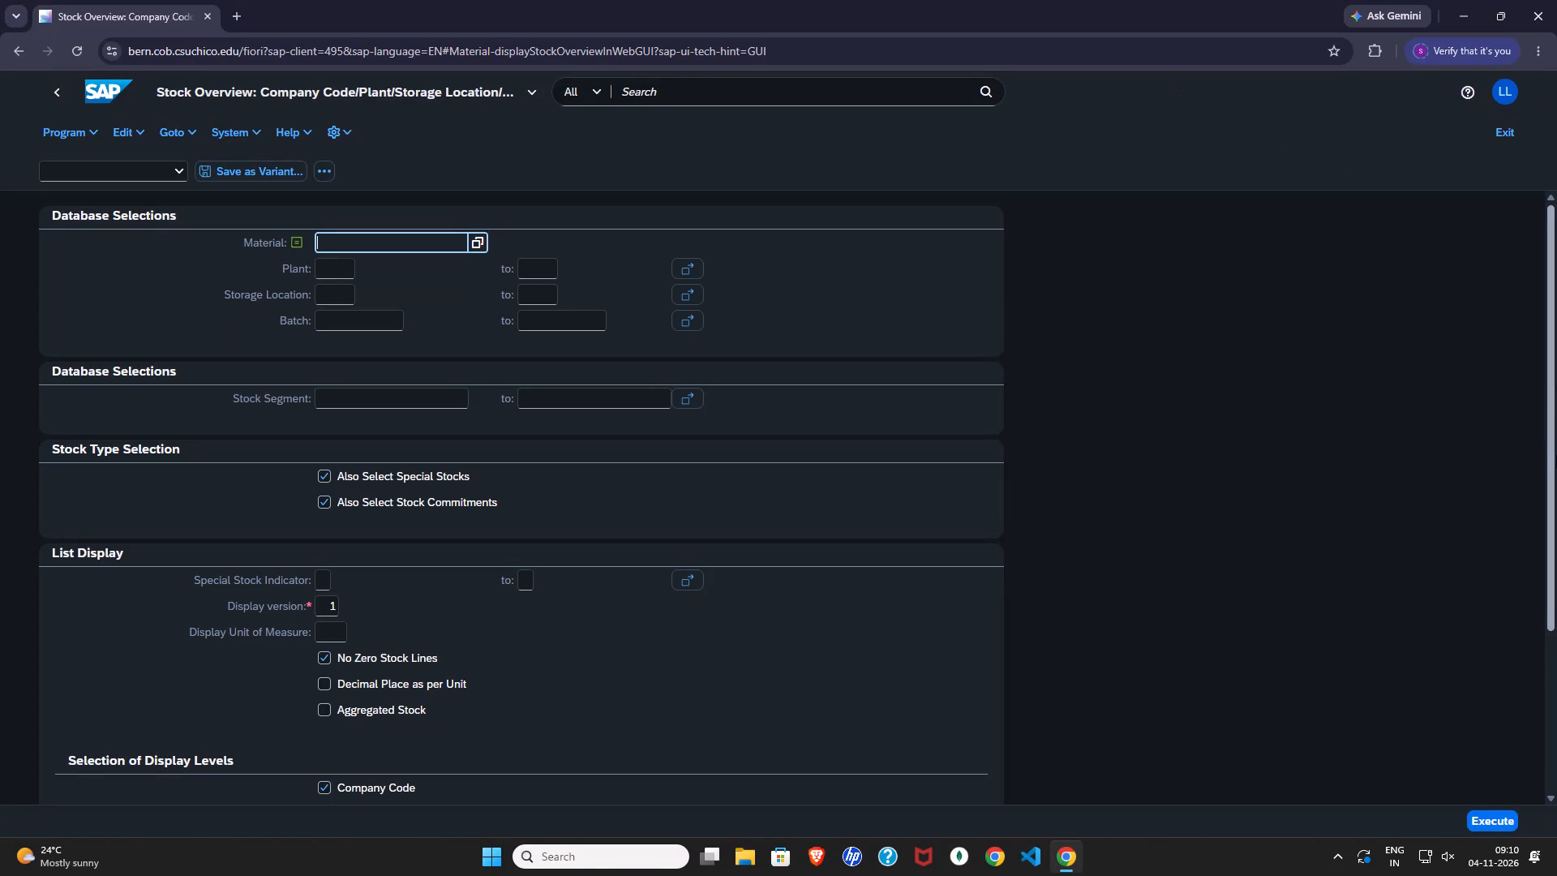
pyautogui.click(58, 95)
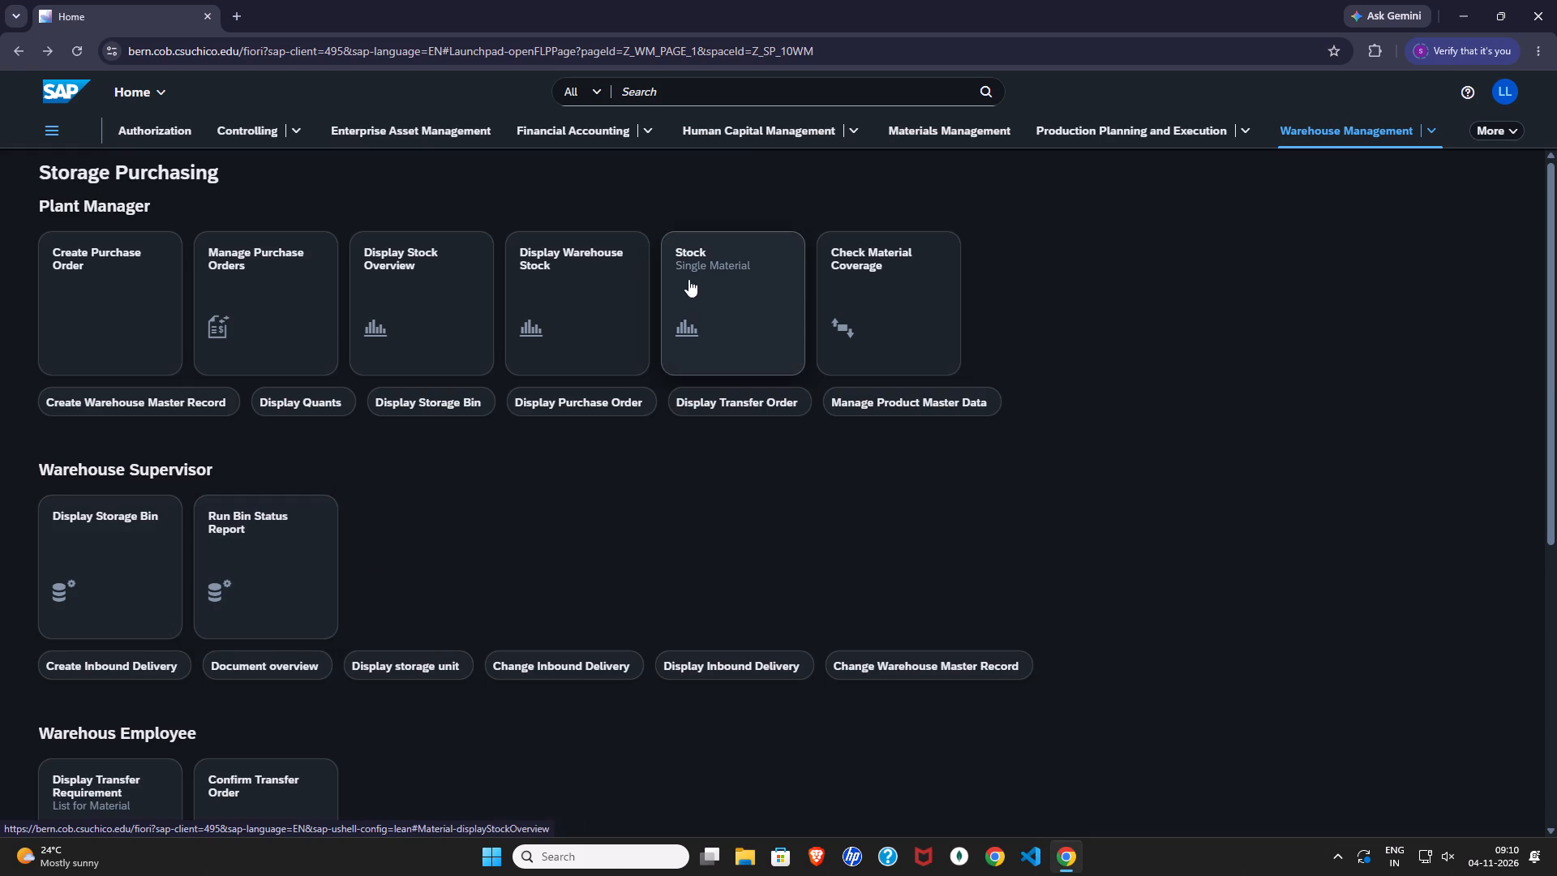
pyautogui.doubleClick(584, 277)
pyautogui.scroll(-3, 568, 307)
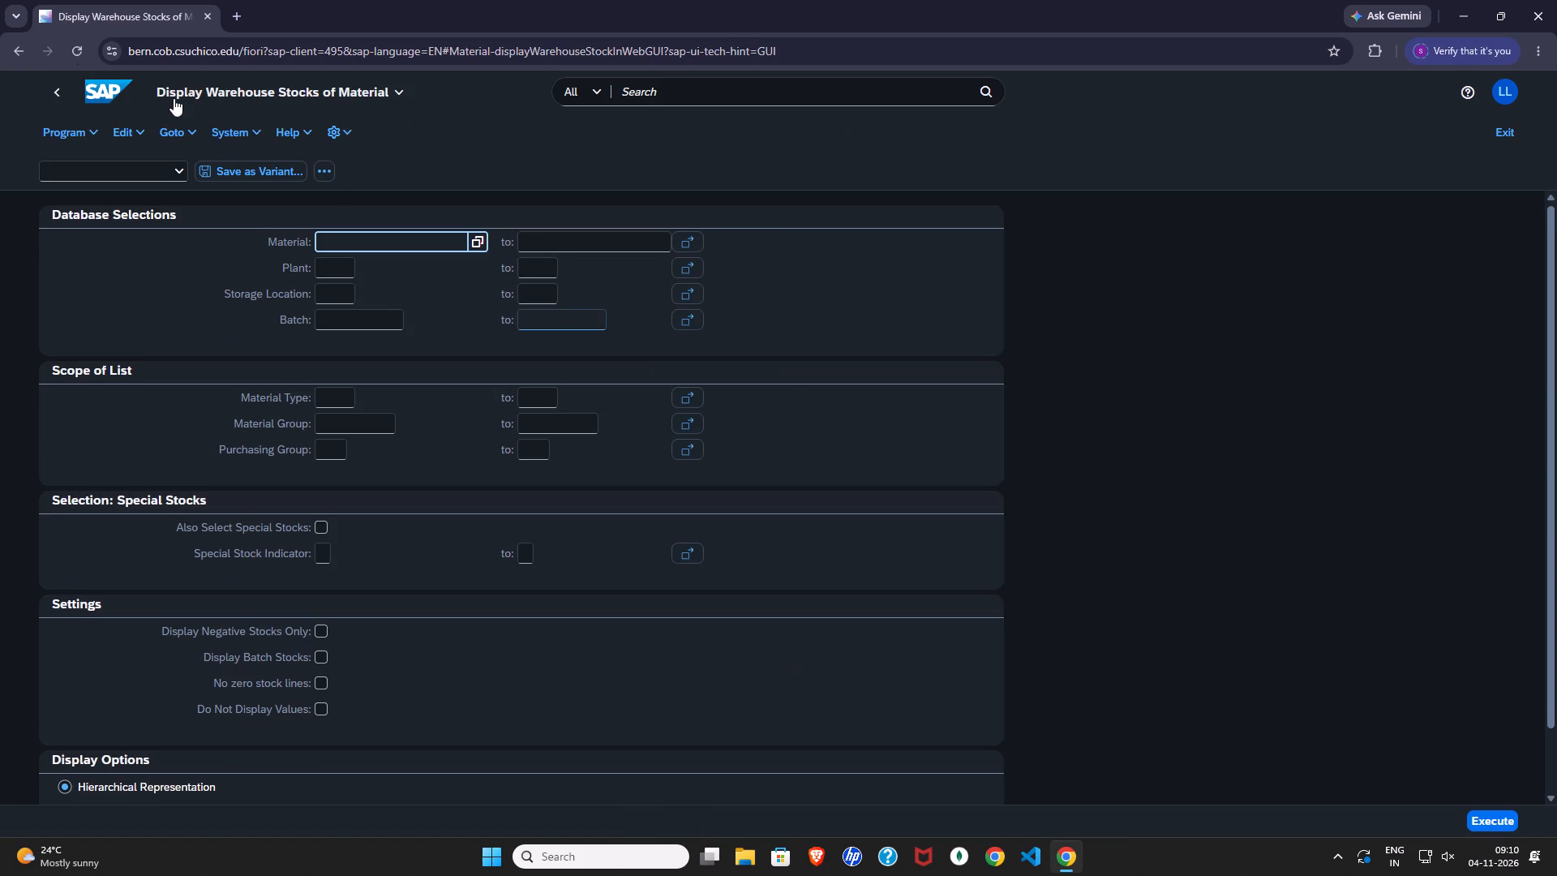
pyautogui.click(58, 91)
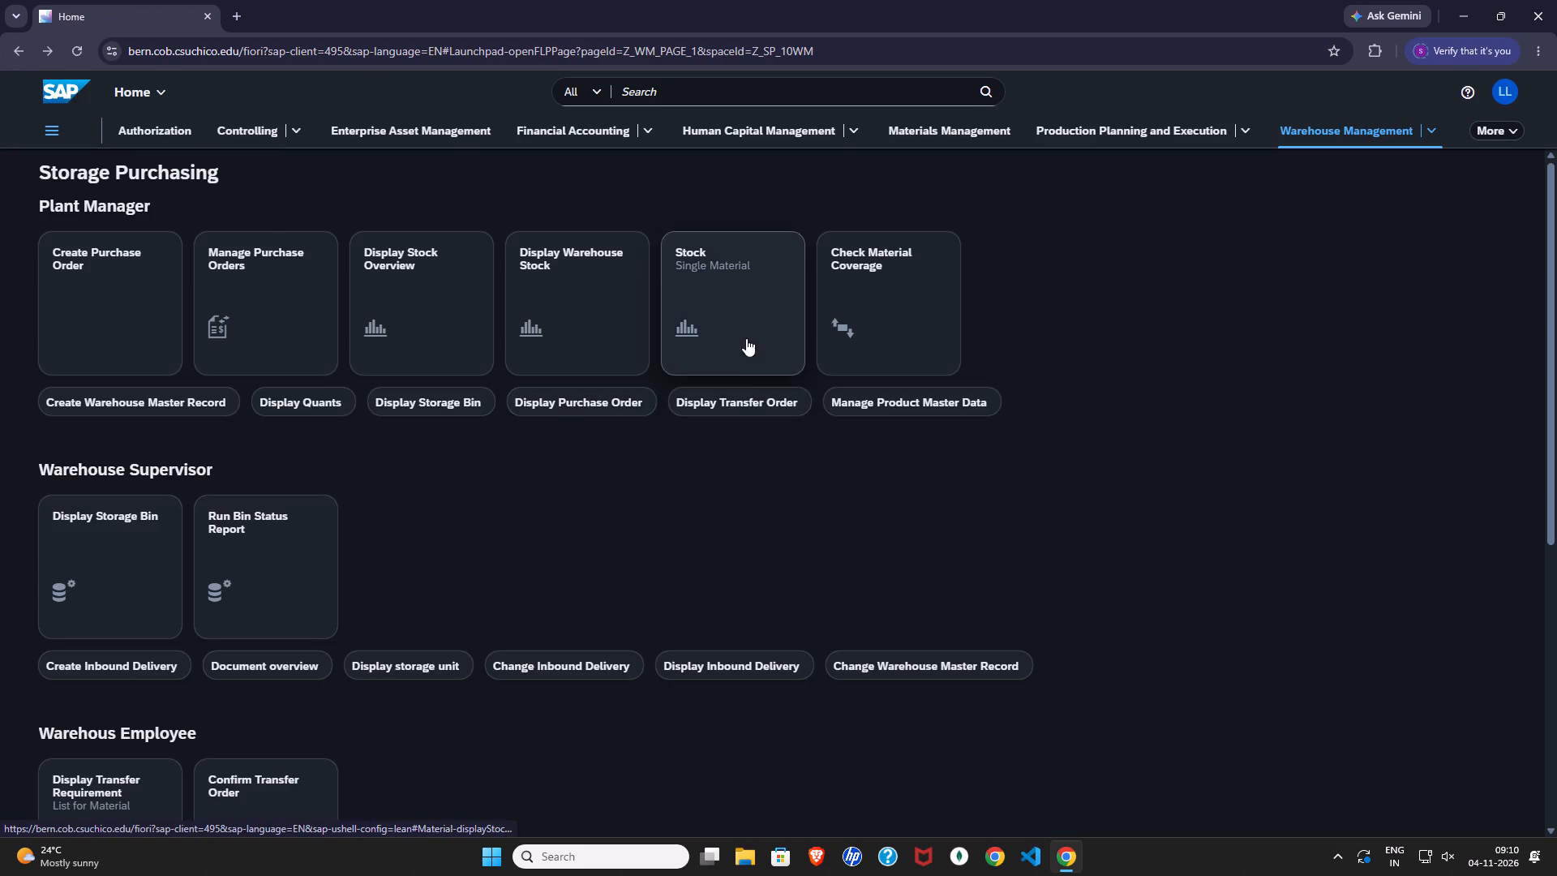
# Open the Stock - Single Material app and review the stock of material DXTR1038 by plant and storage location.
pyautogui.doubleClick(746, 338)
pyautogui.click(650, 154)
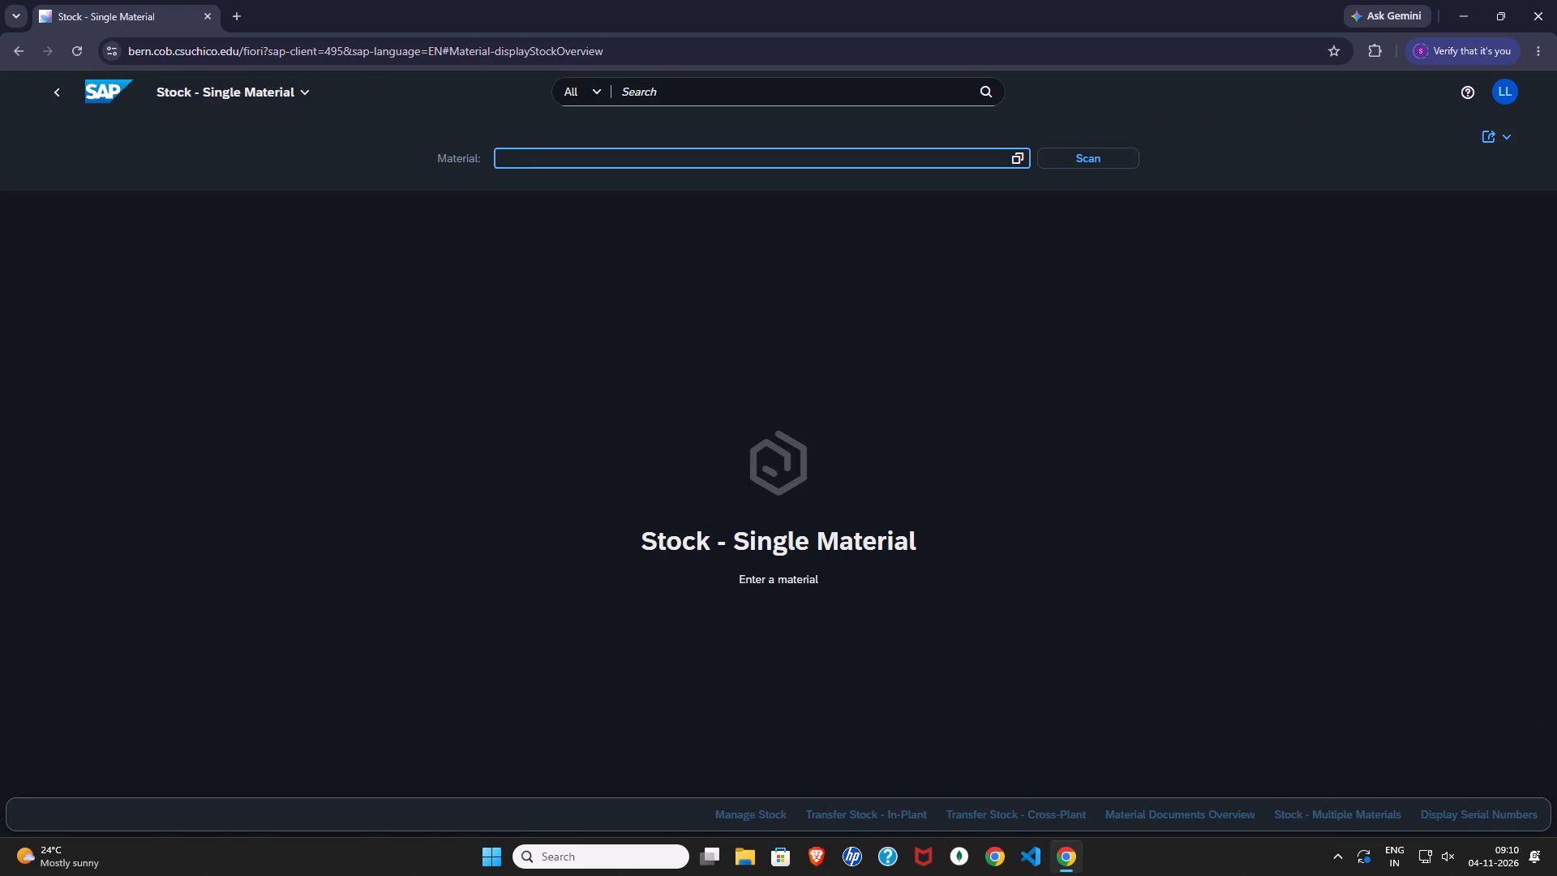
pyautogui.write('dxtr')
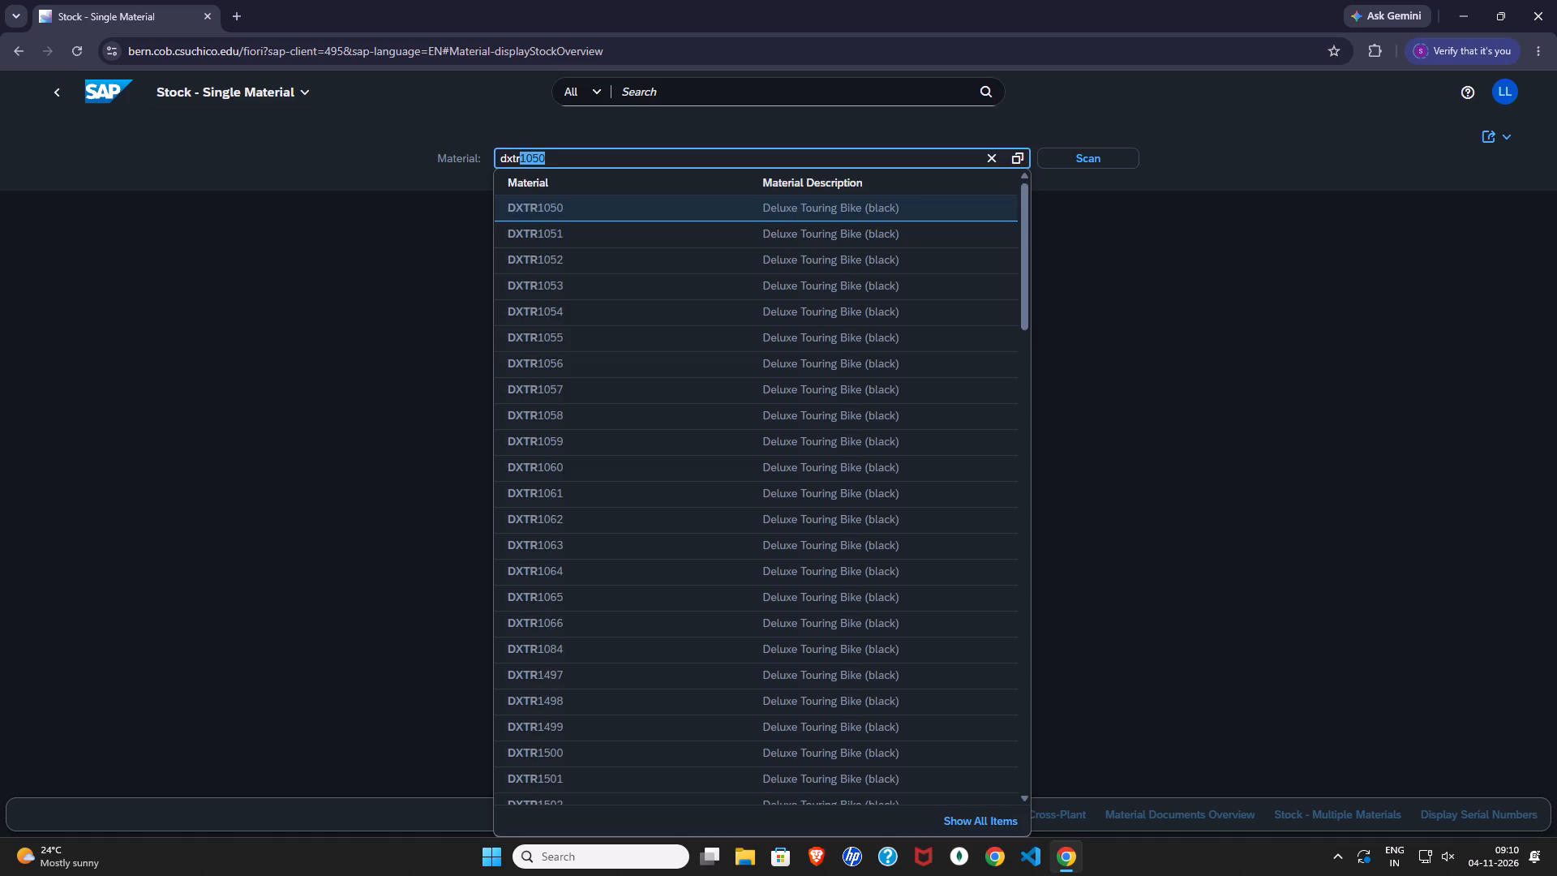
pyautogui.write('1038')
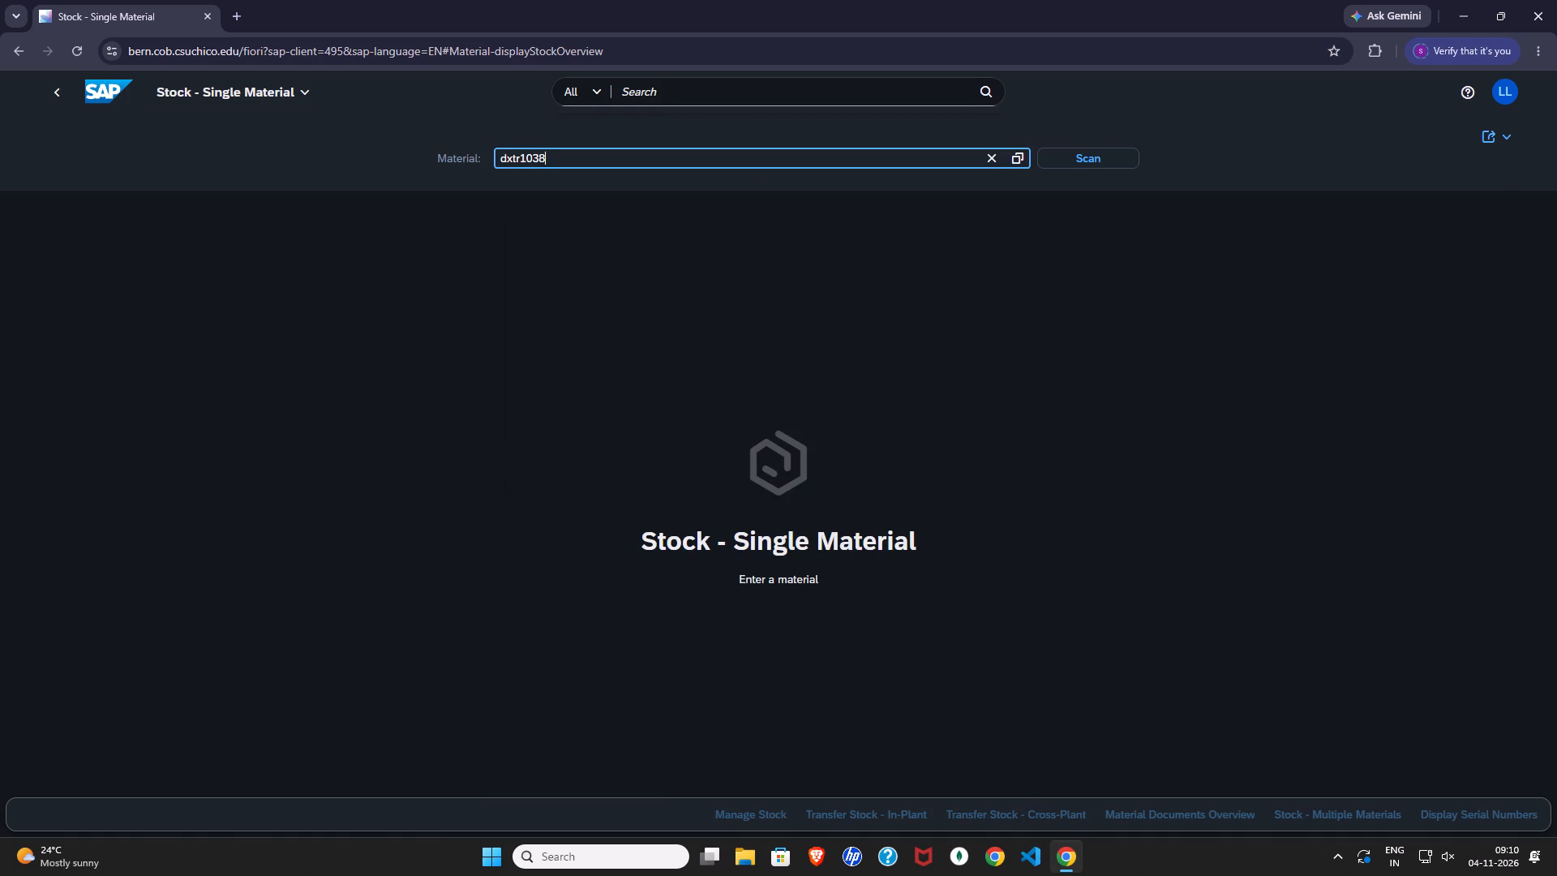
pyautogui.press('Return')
pyautogui.scroll(-7, 650, 268)
pyautogui.scroll(-4, 387, 734)
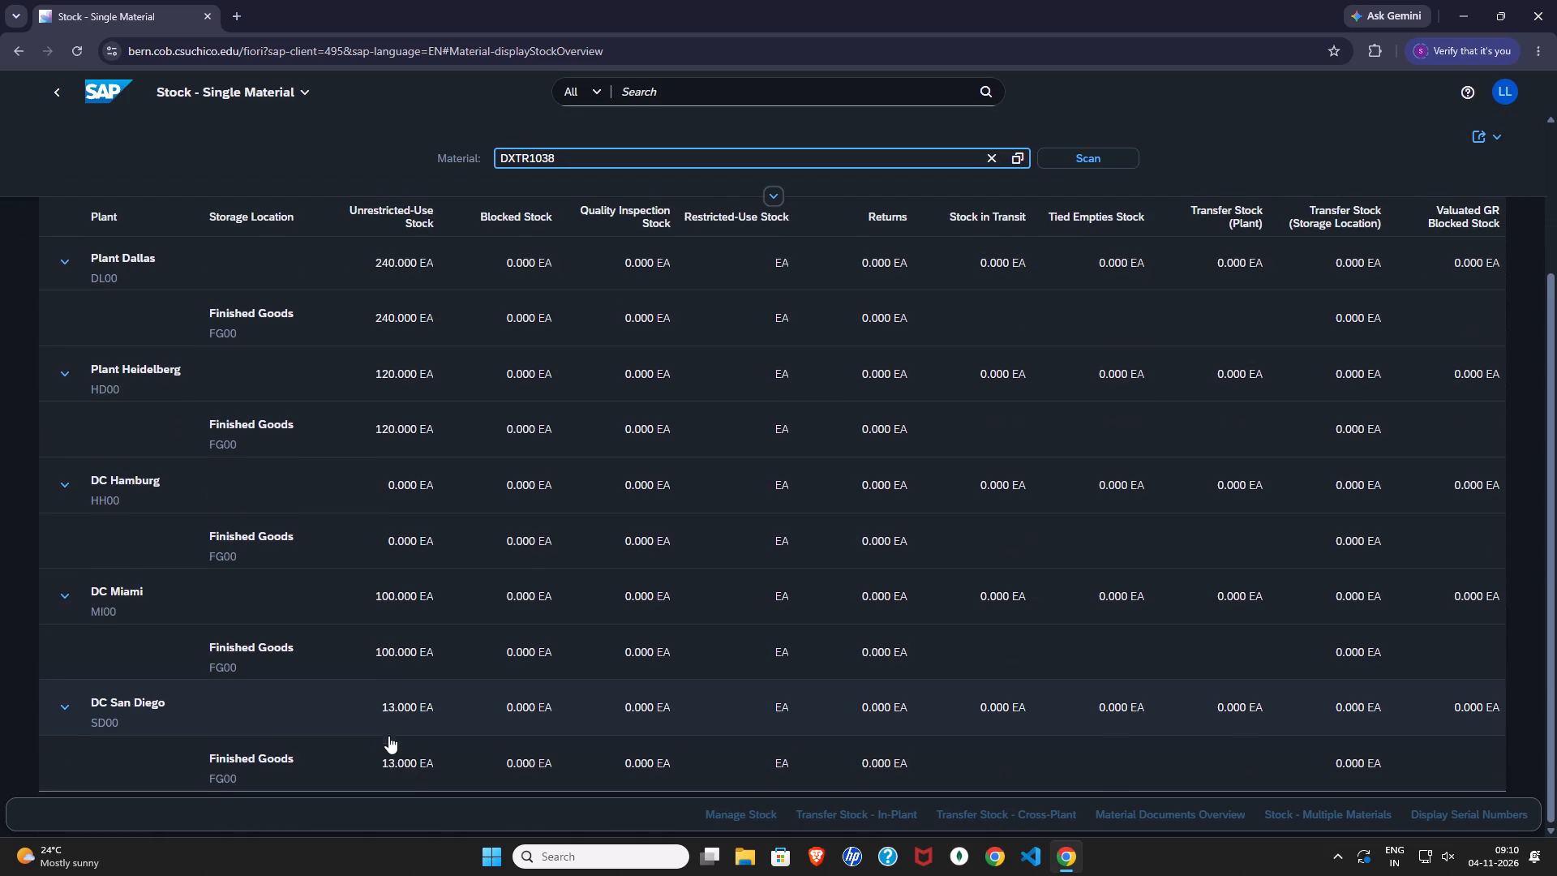
pyautogui.scroll(6, 395, 736)
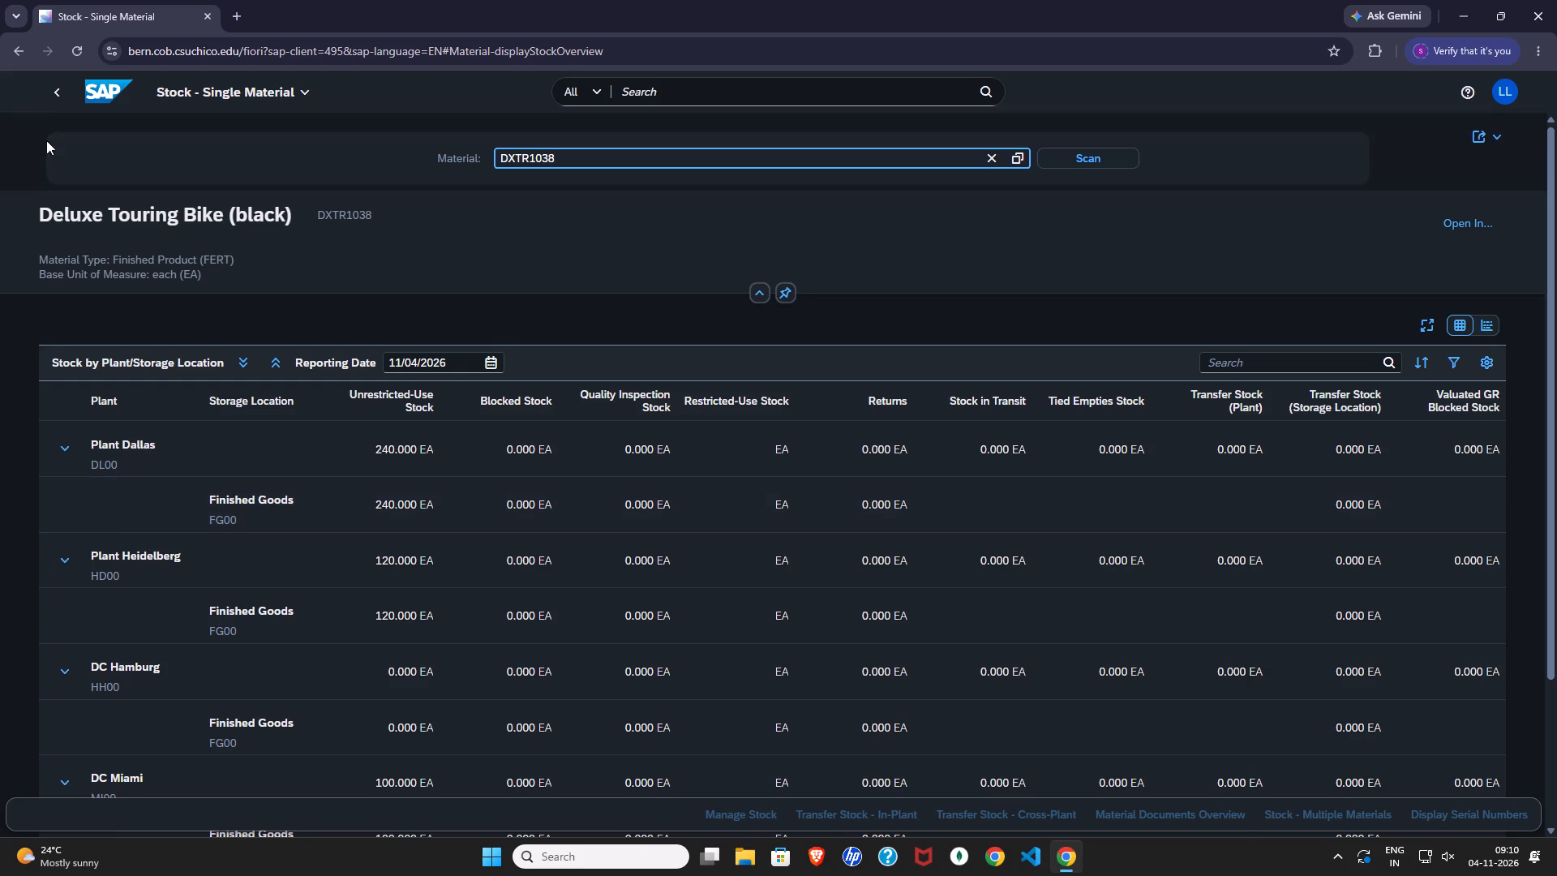
# Return to the home page, open Run Bin Status Report for the Warehouse Supervisor and enter warehouse number 100.
pyautogui.click(56, 96)
pyautogui.scroll(-2, 272, 637)
pyautogui.click(249, 417)
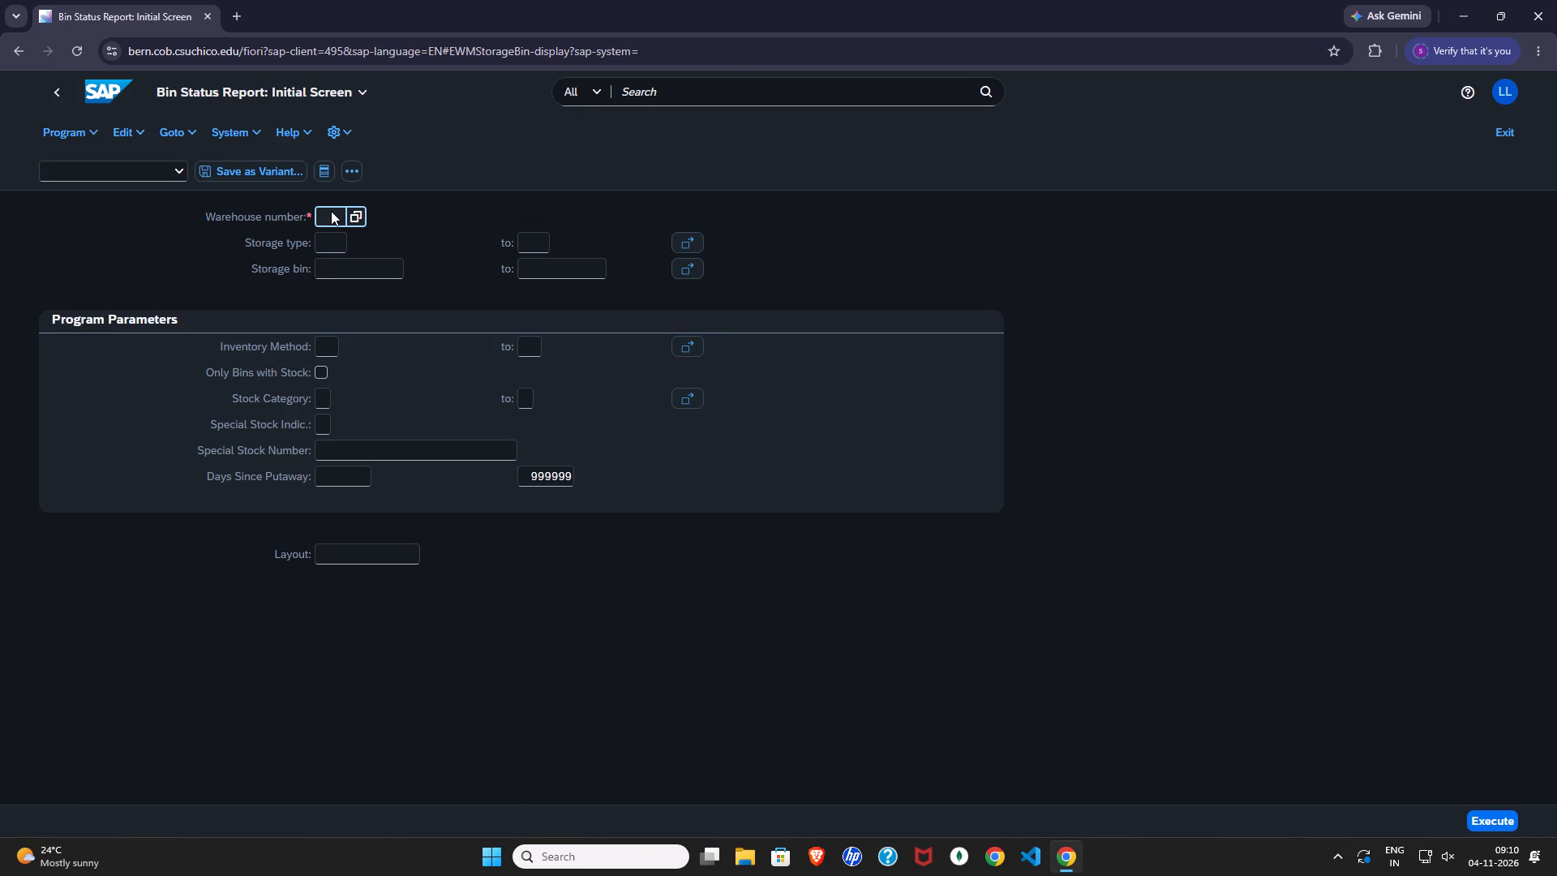
pyautogui.click(331, 211)
pyautogui.write('100')
pyautogui.click(455, 623)
# Set the report's storage type to 002 Pallet Storage using the list of possible values.
pyautogui.click(335, 227)
pyautogui.click(324, 247)
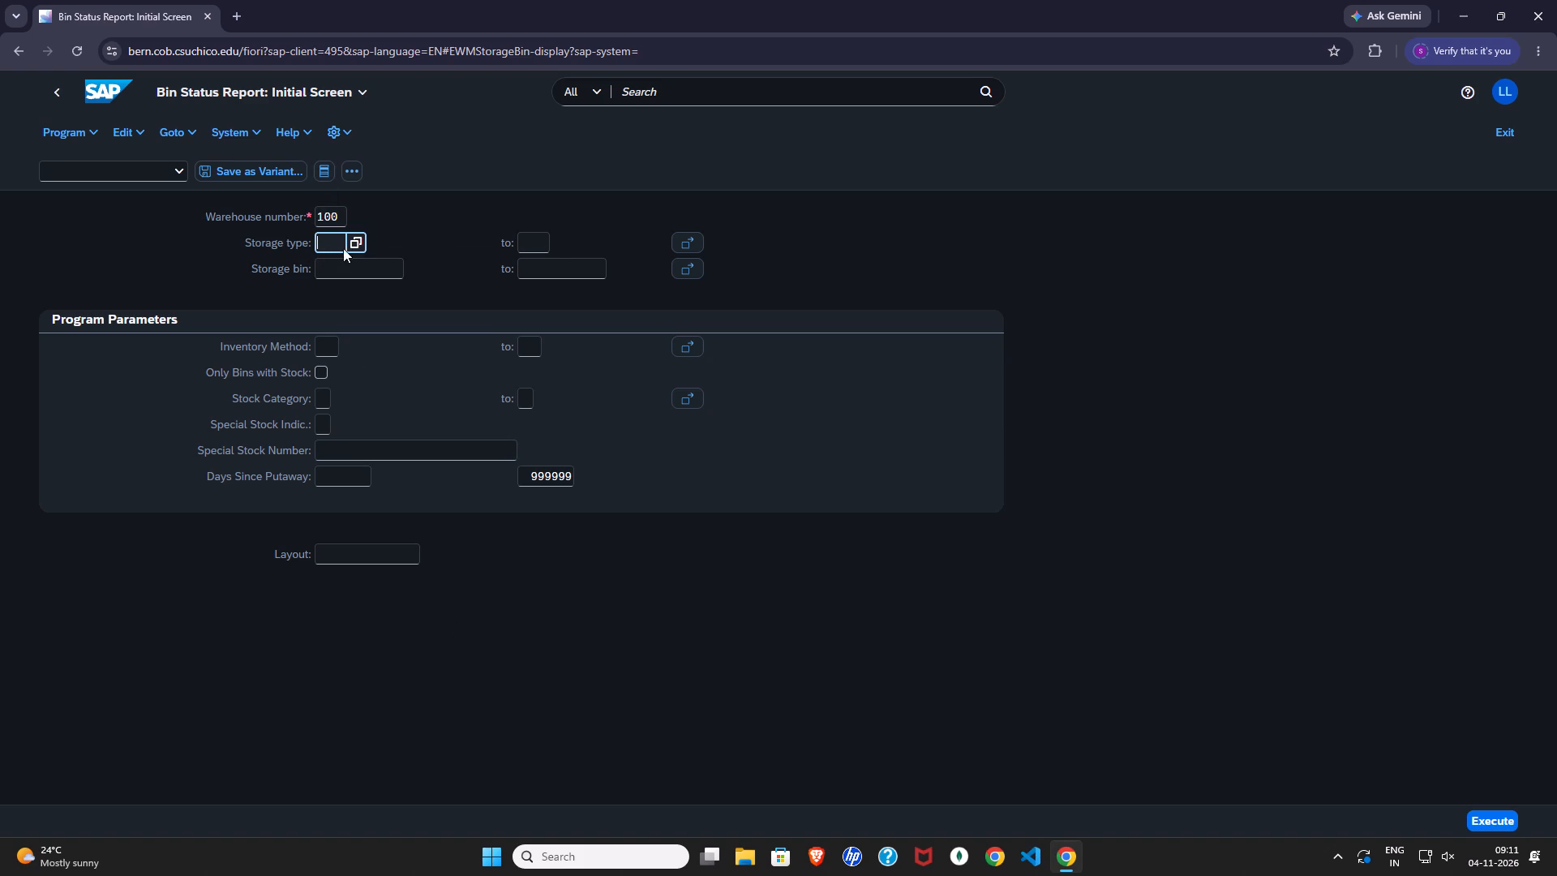
pyautogui.click(352, 246)
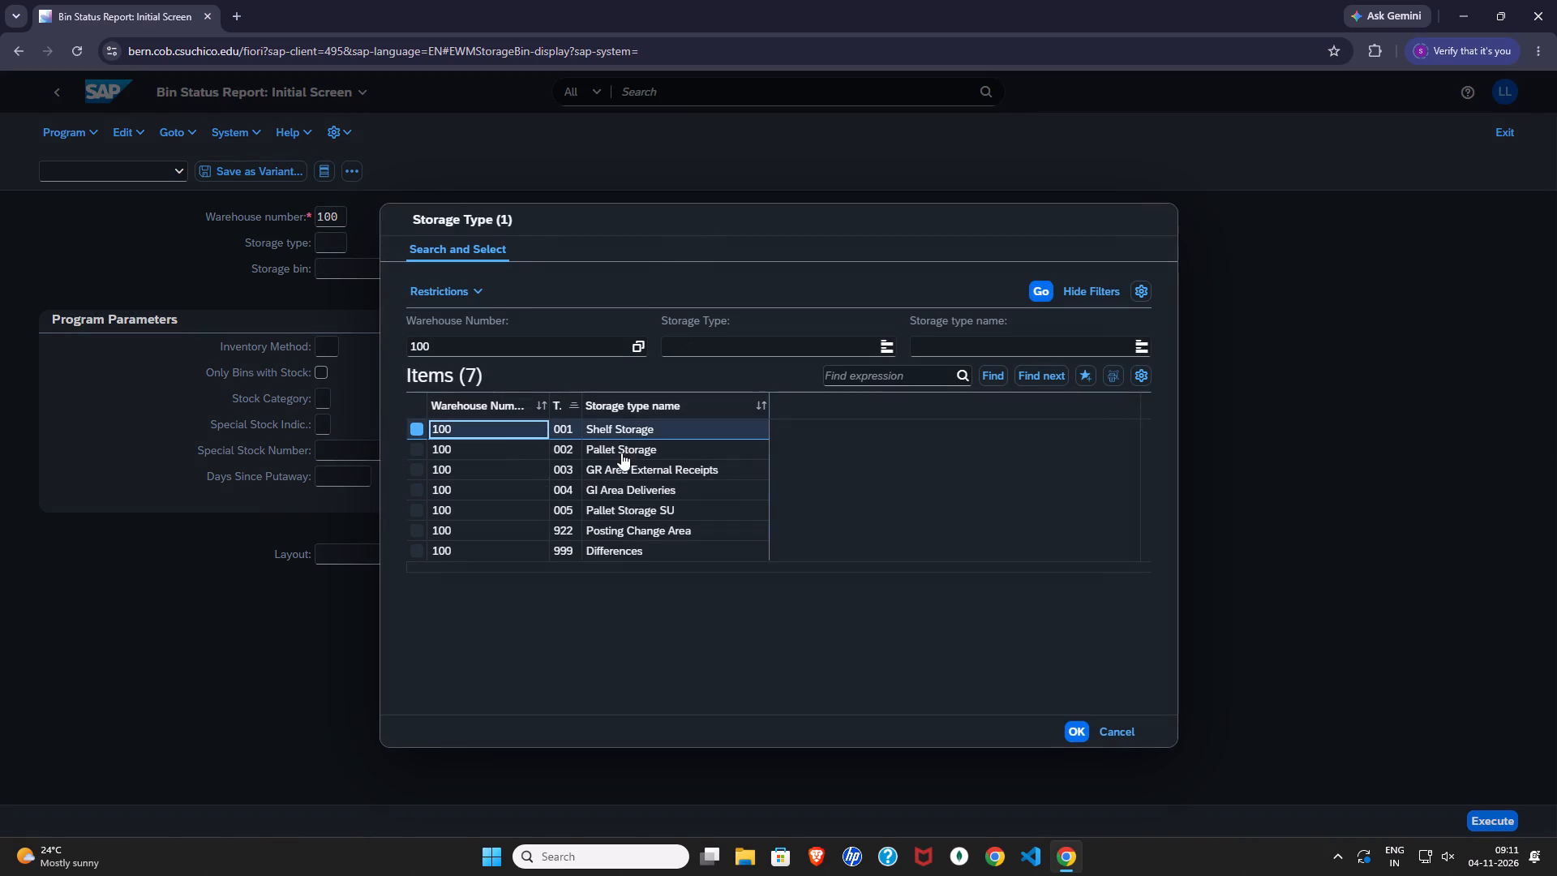
pyautogui.click(617, 448)
pyautogui.click(1083, 736)
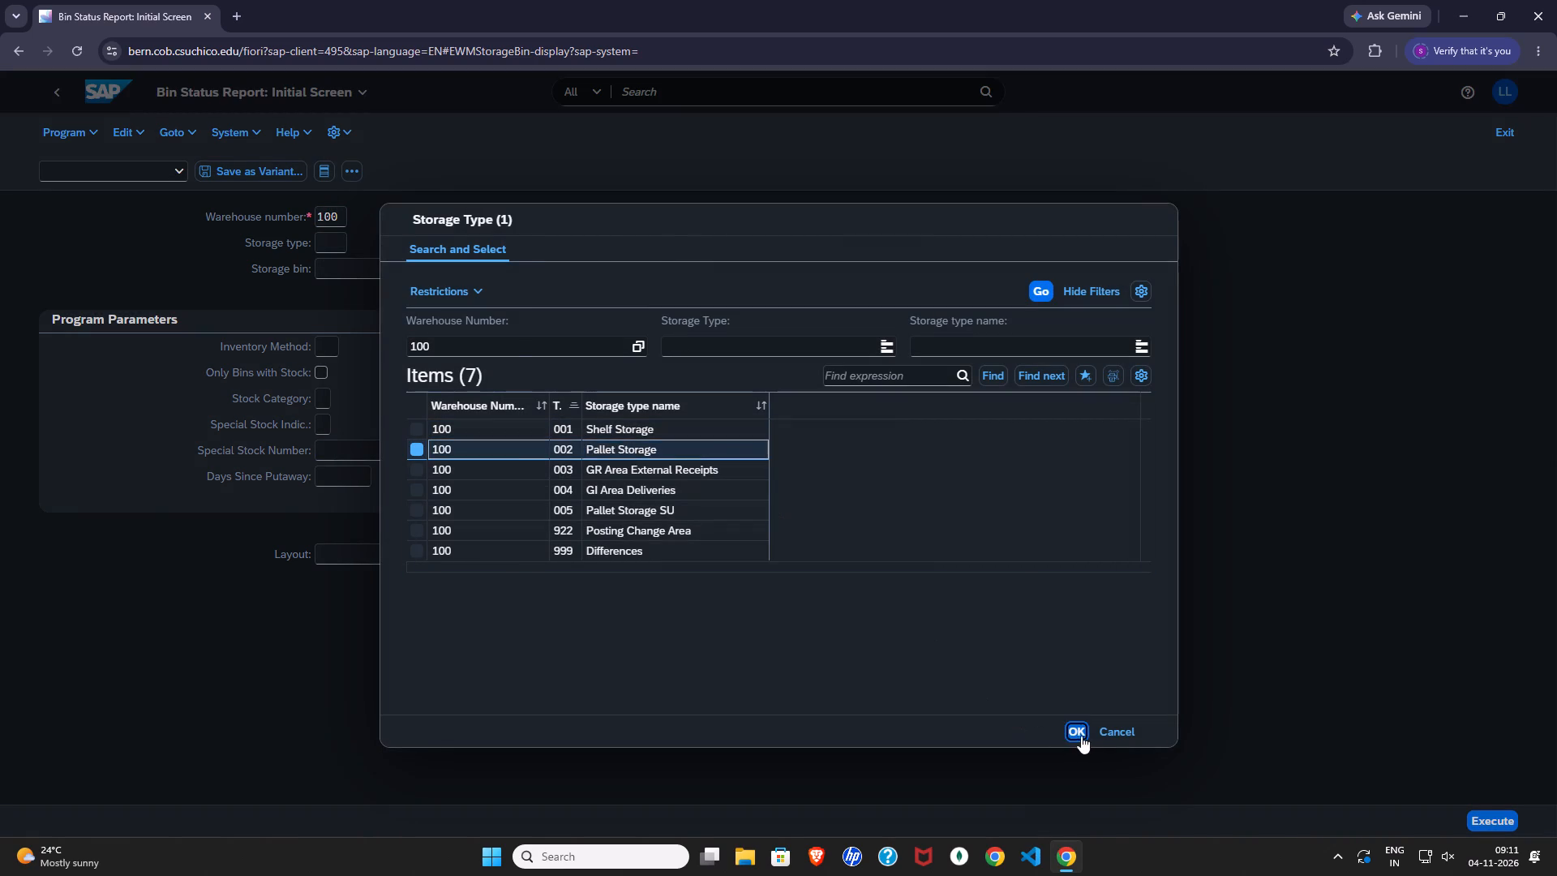
# Enter STBN*038 as the storage bin and execute the bin status report.
pyautogui.click(339, 268)
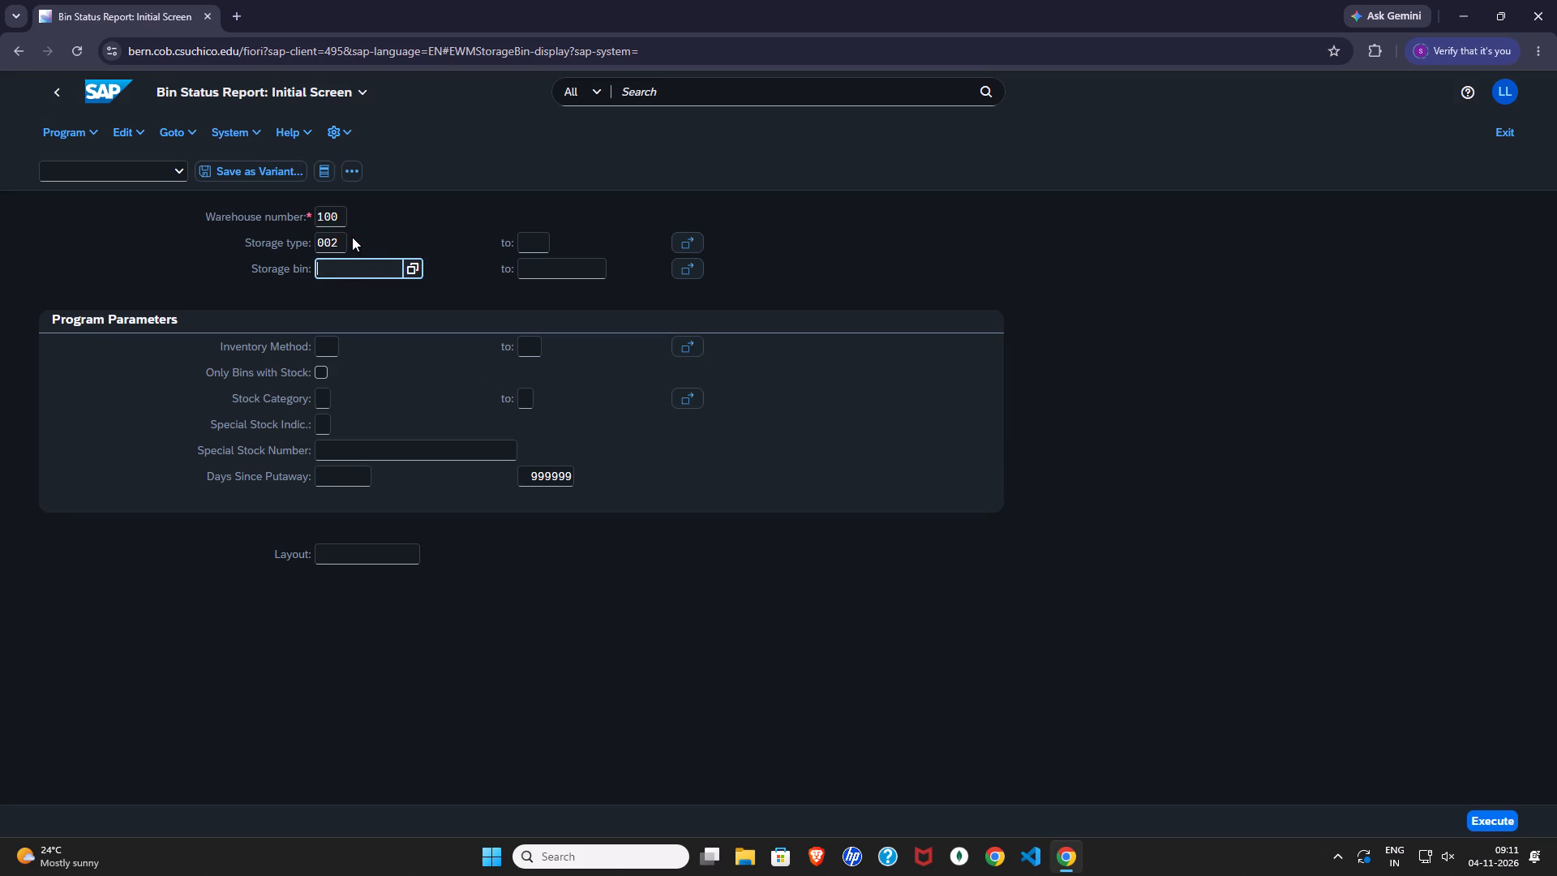
pyautogui.write('stbn')
pyautogui.hotkey('shift', '*')
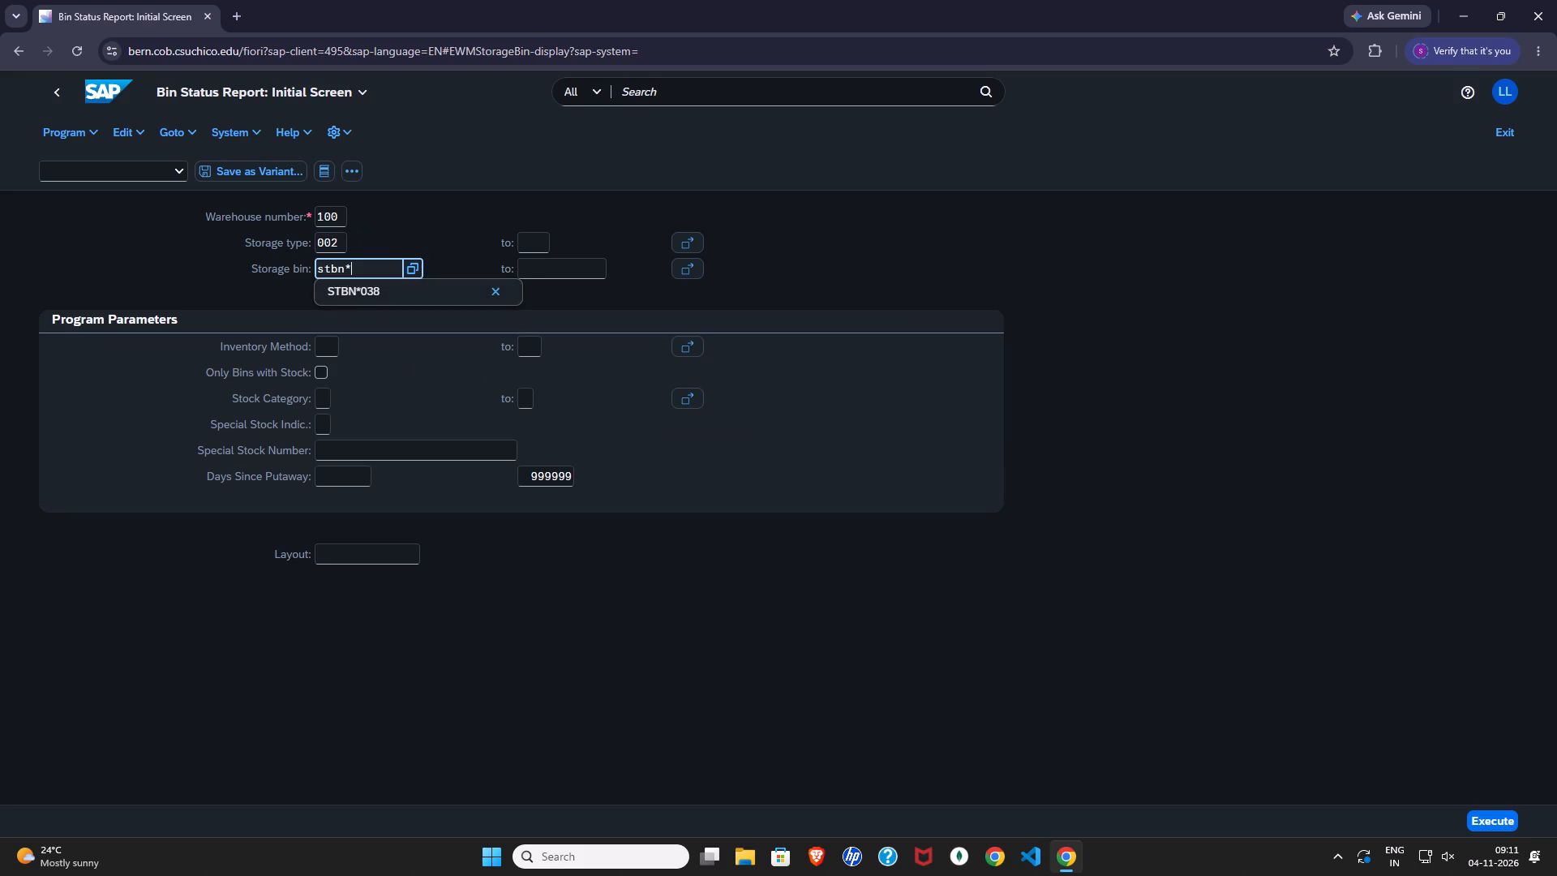
pyautogui.click(343, 294)
pyautogui.press('Return')
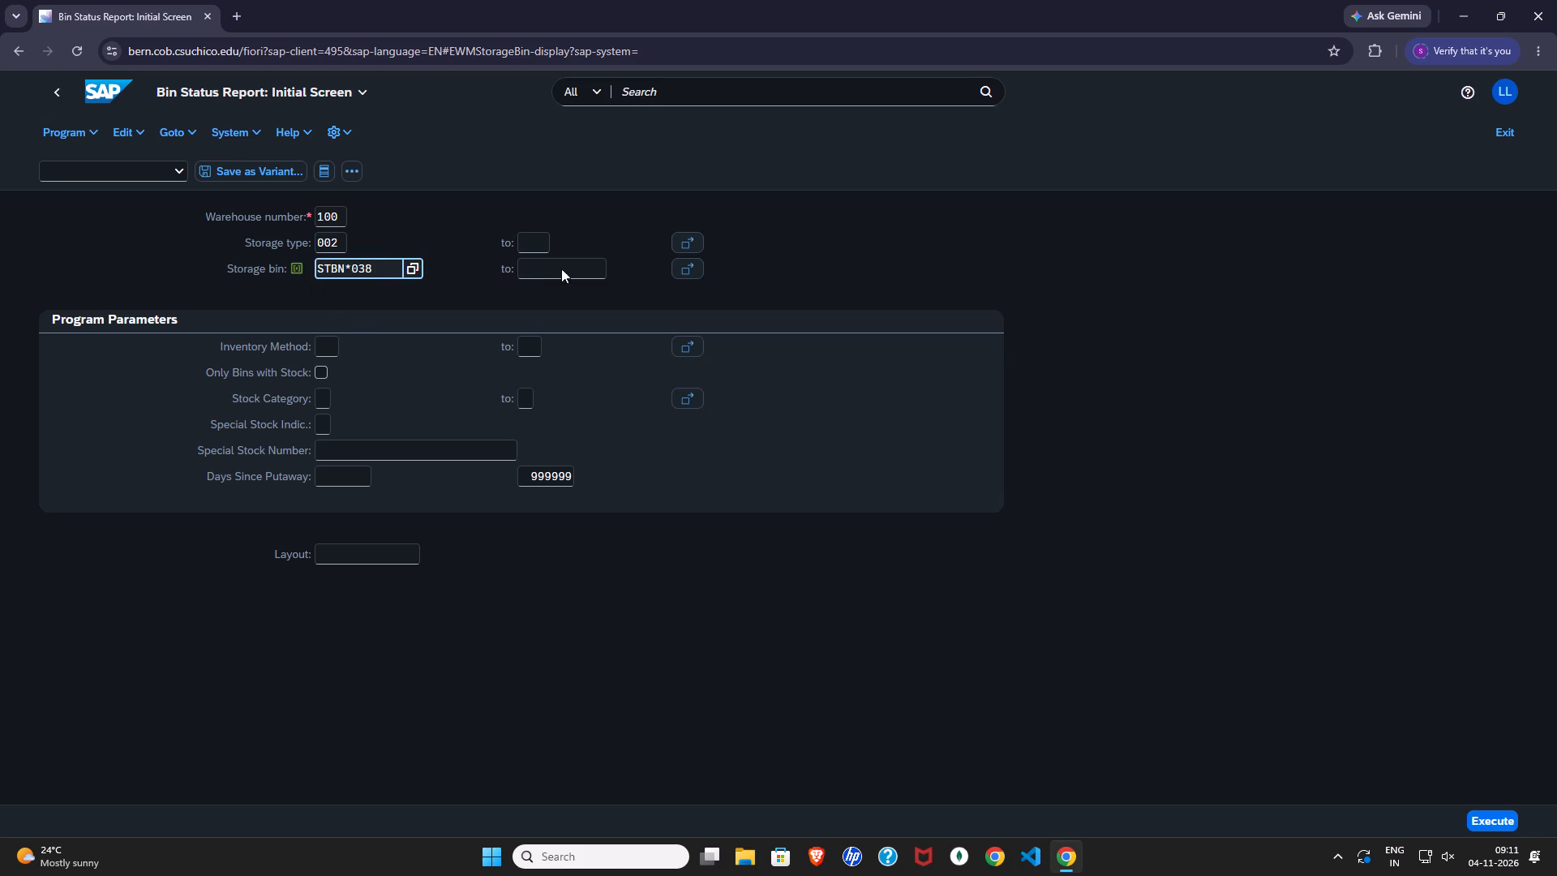
pyautogui.click(1504, 809)
pyautogui.click(1503, 818)
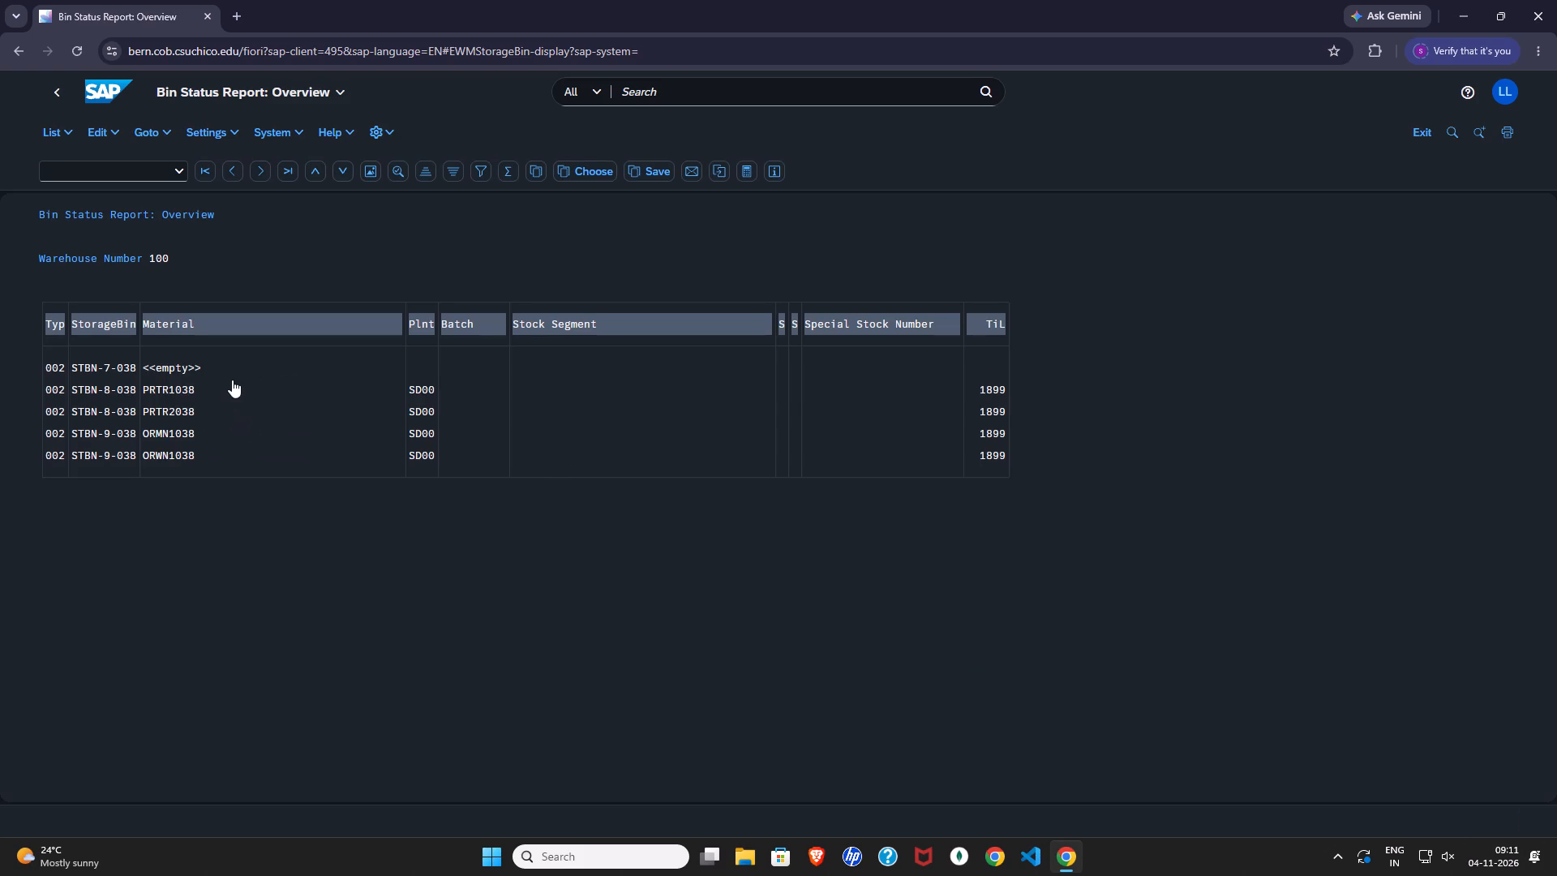
# Examine the storage bins and their materials in the bin status overview, then return to the home page.
pyautogui.scroll(2, 232, 396)
pyautogui.moveTo(170, 363); pyautogui.dragTo(329, 367)
pyautogui.click(405, 376)
pyautogui.click(419, 376)
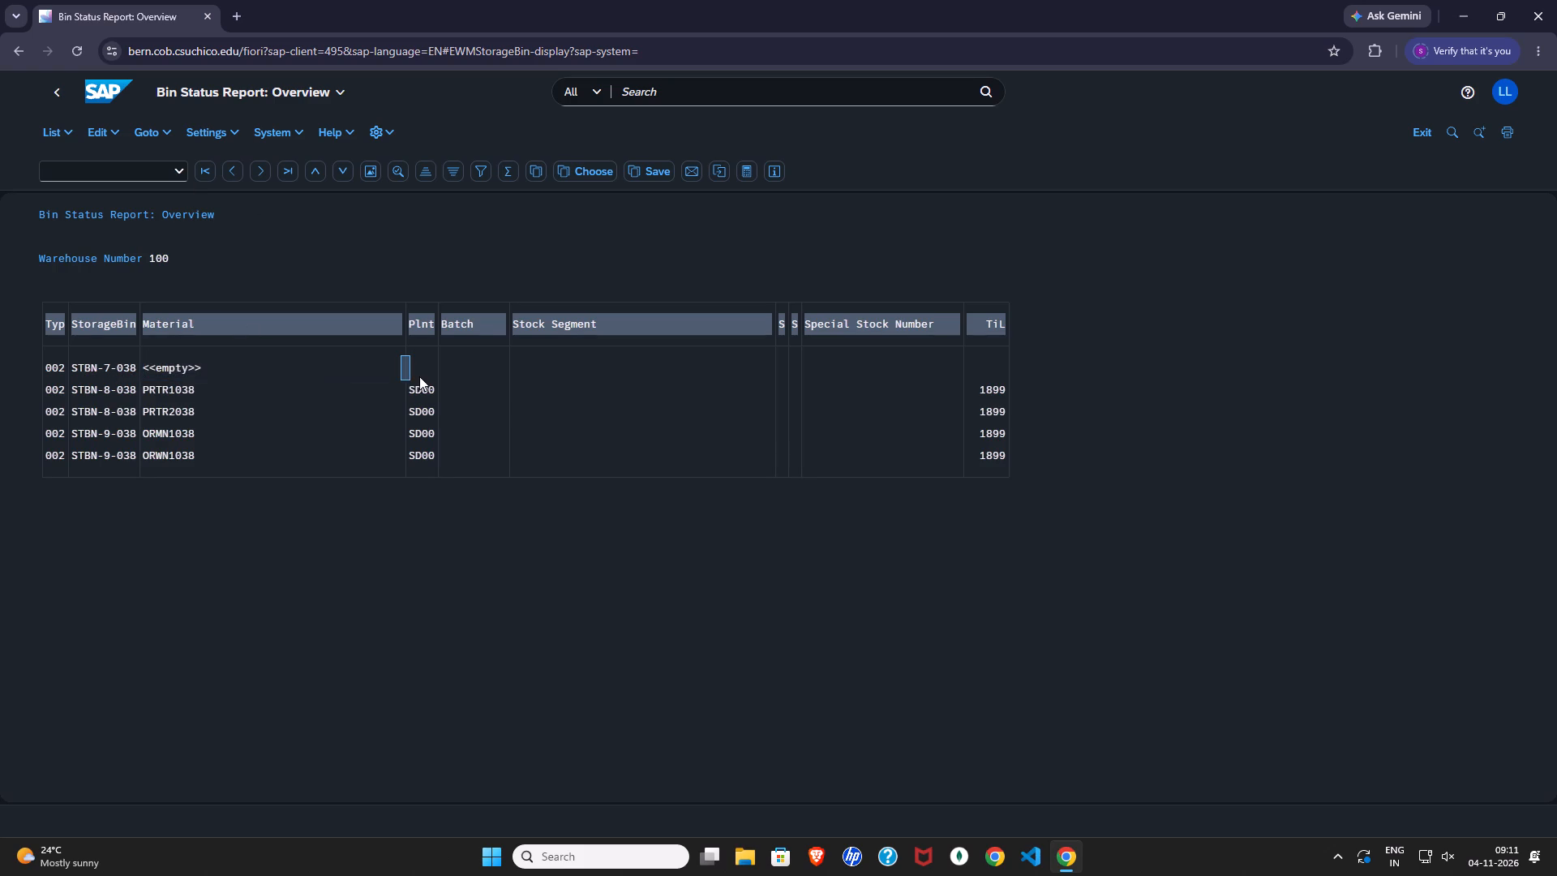
pyautogui.click(523, 450)
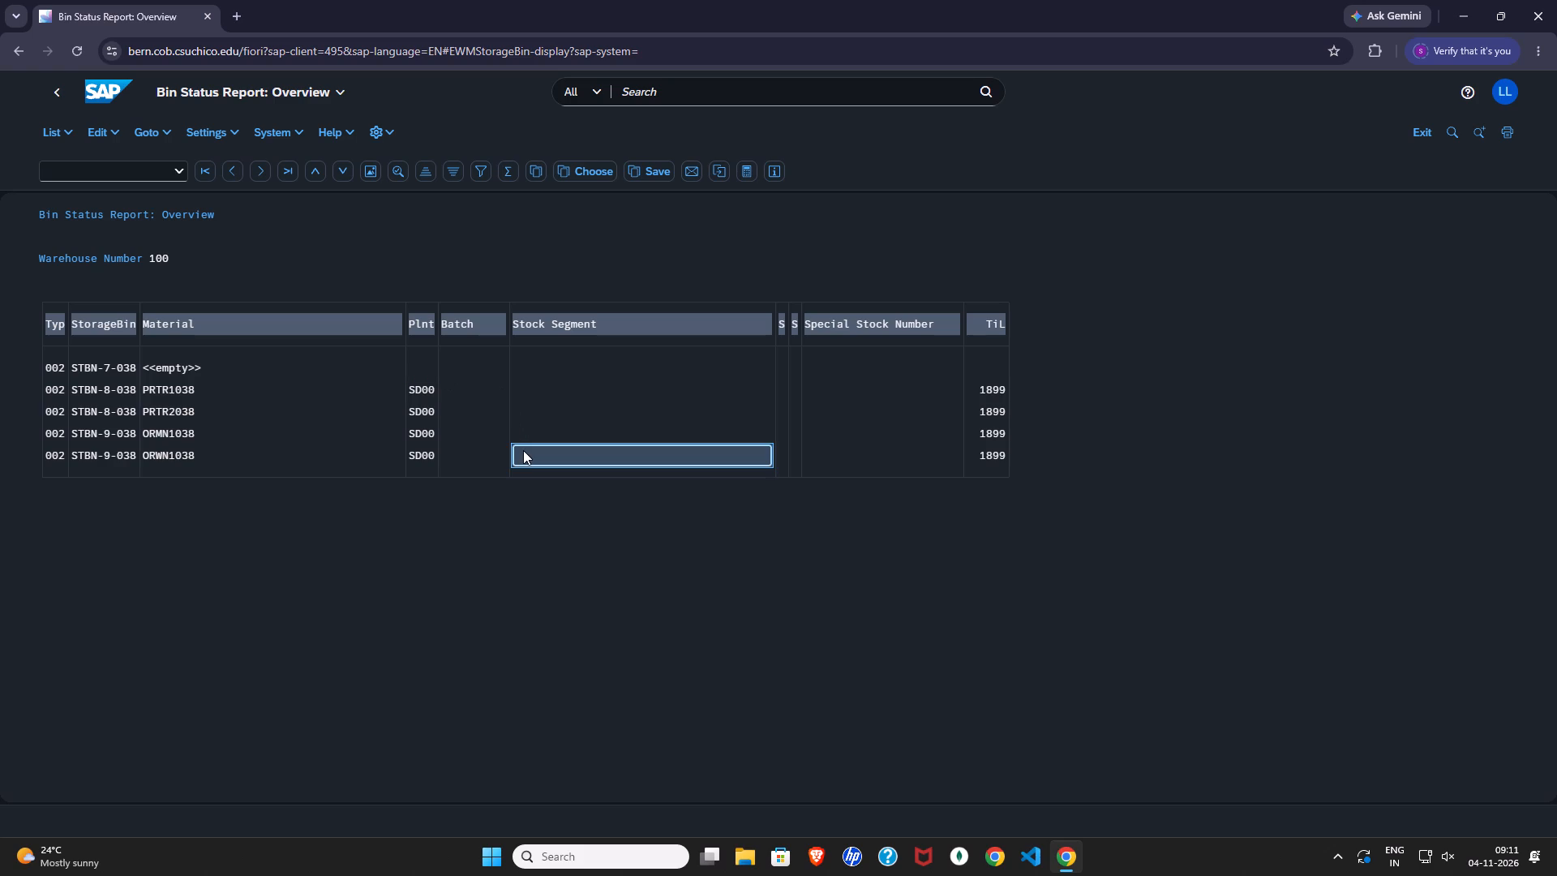
pyautogui.click(51, 94)
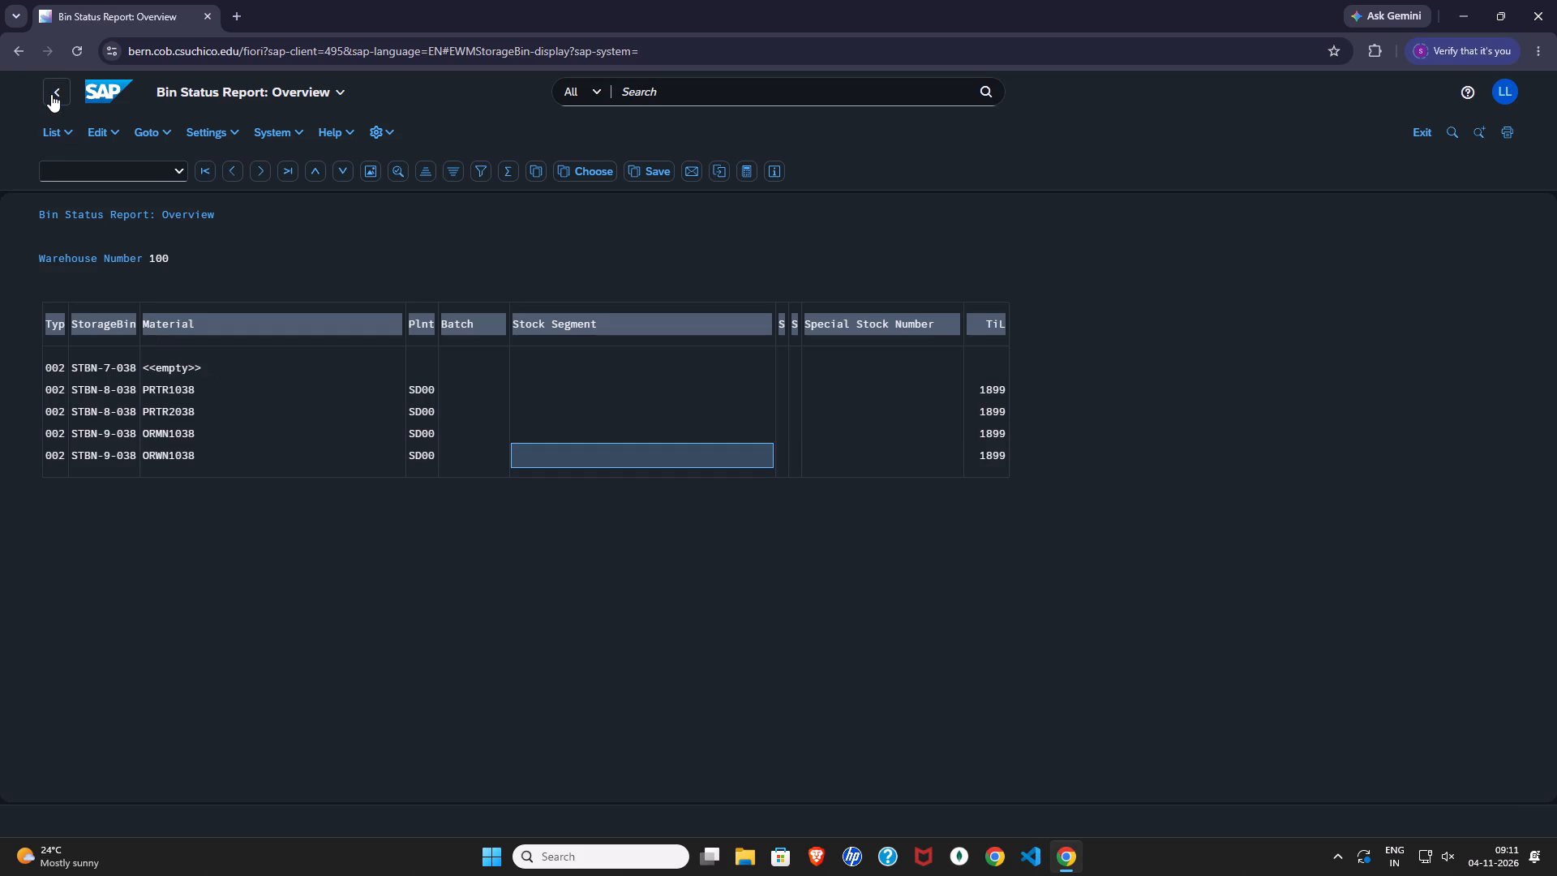
pyautogui.click(60, 95)
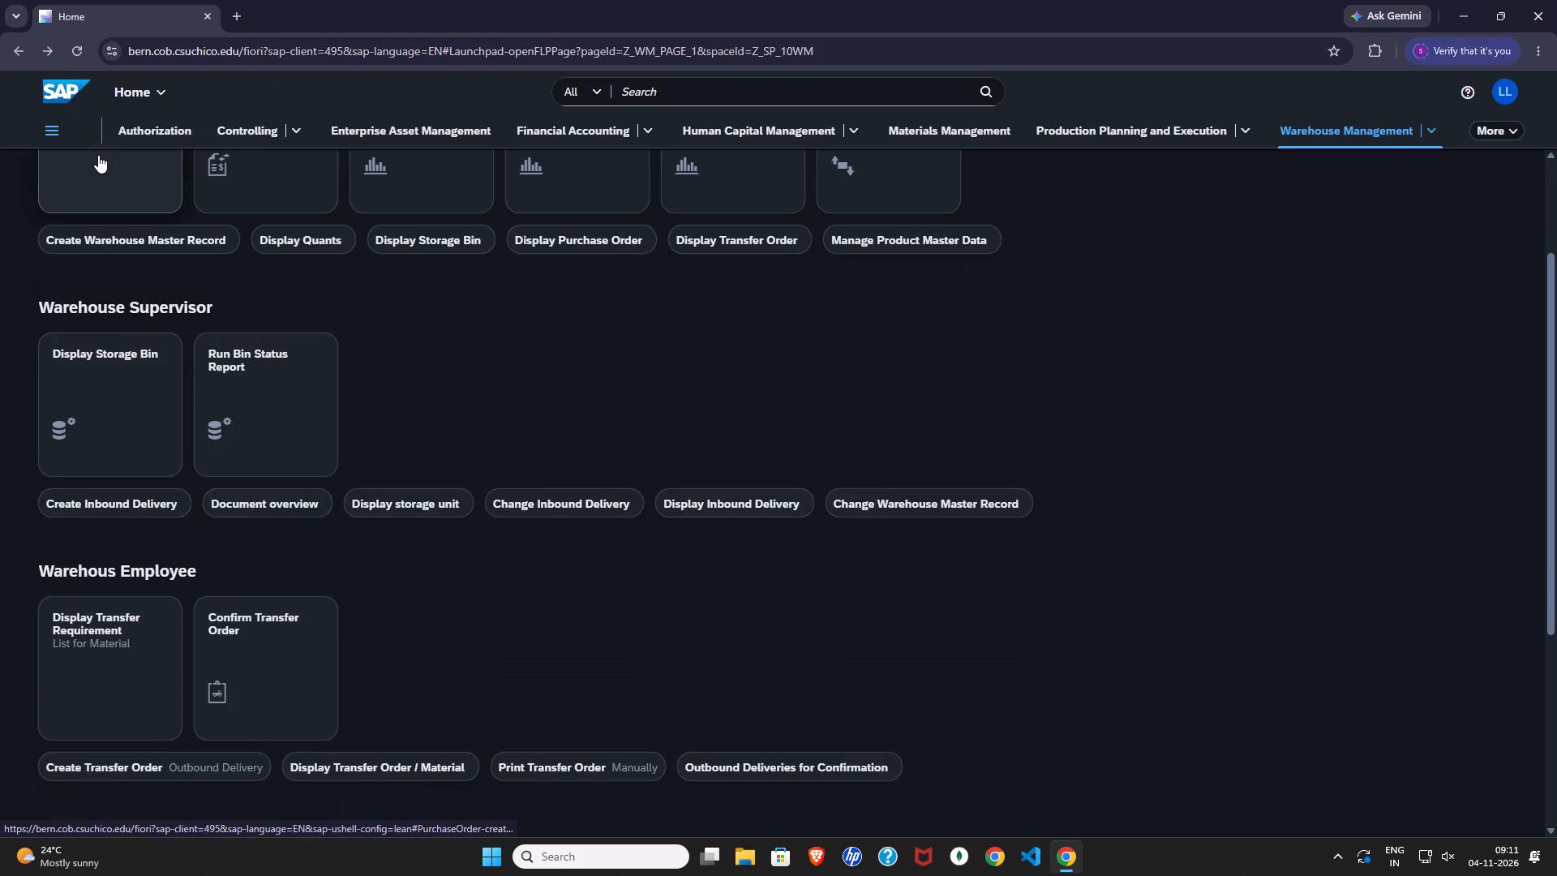
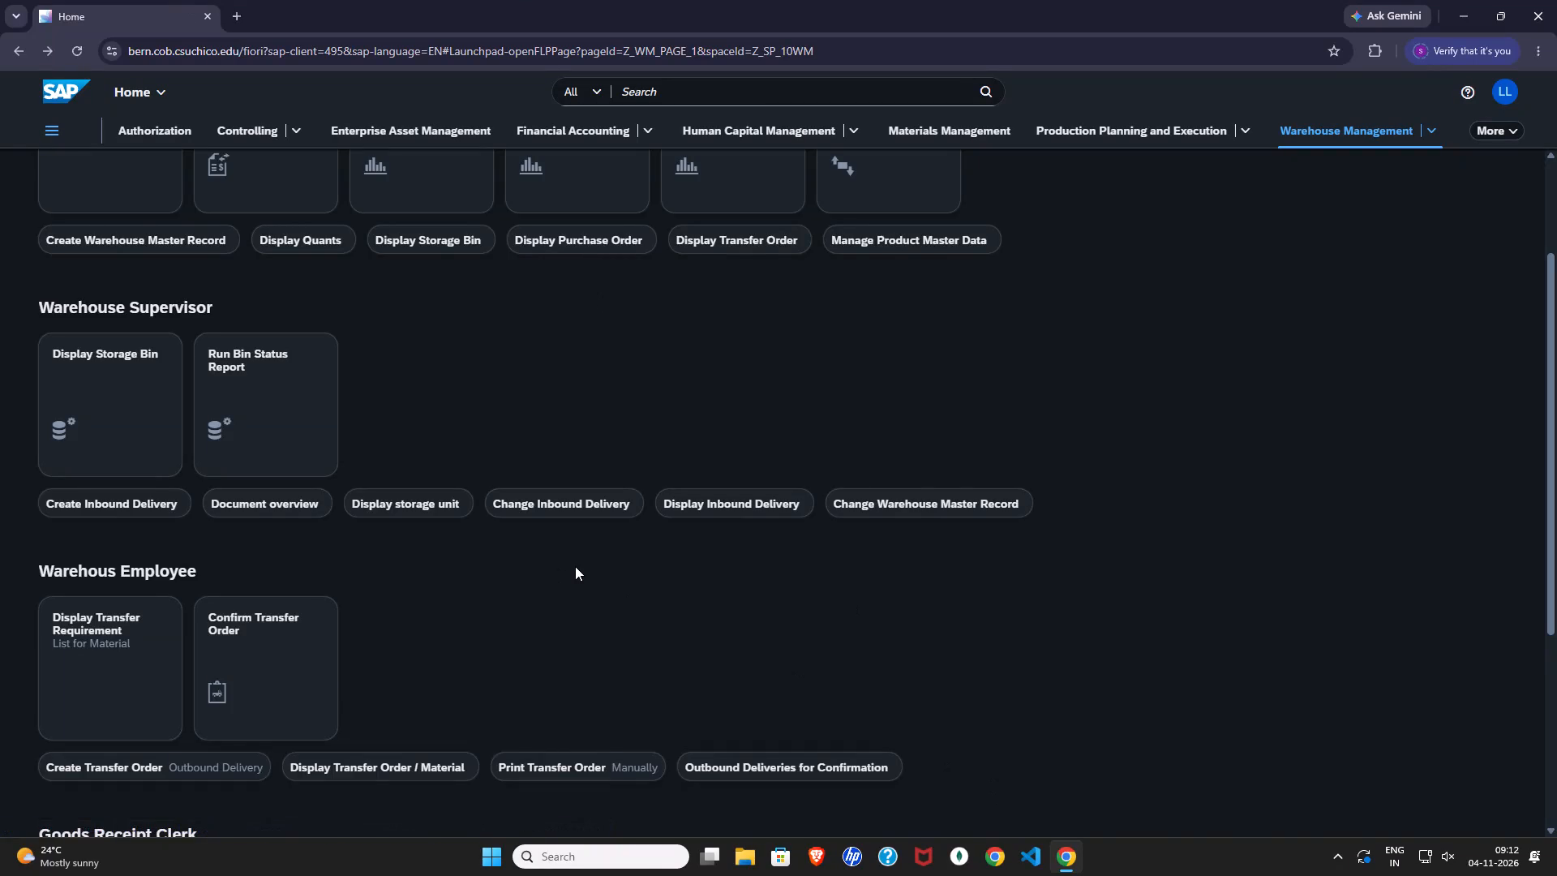
# Return to the home page and open Create Purchase Order for the Plant Manager in the Warehouse Management area.
pyautogui.scroll(13, 575, 566)
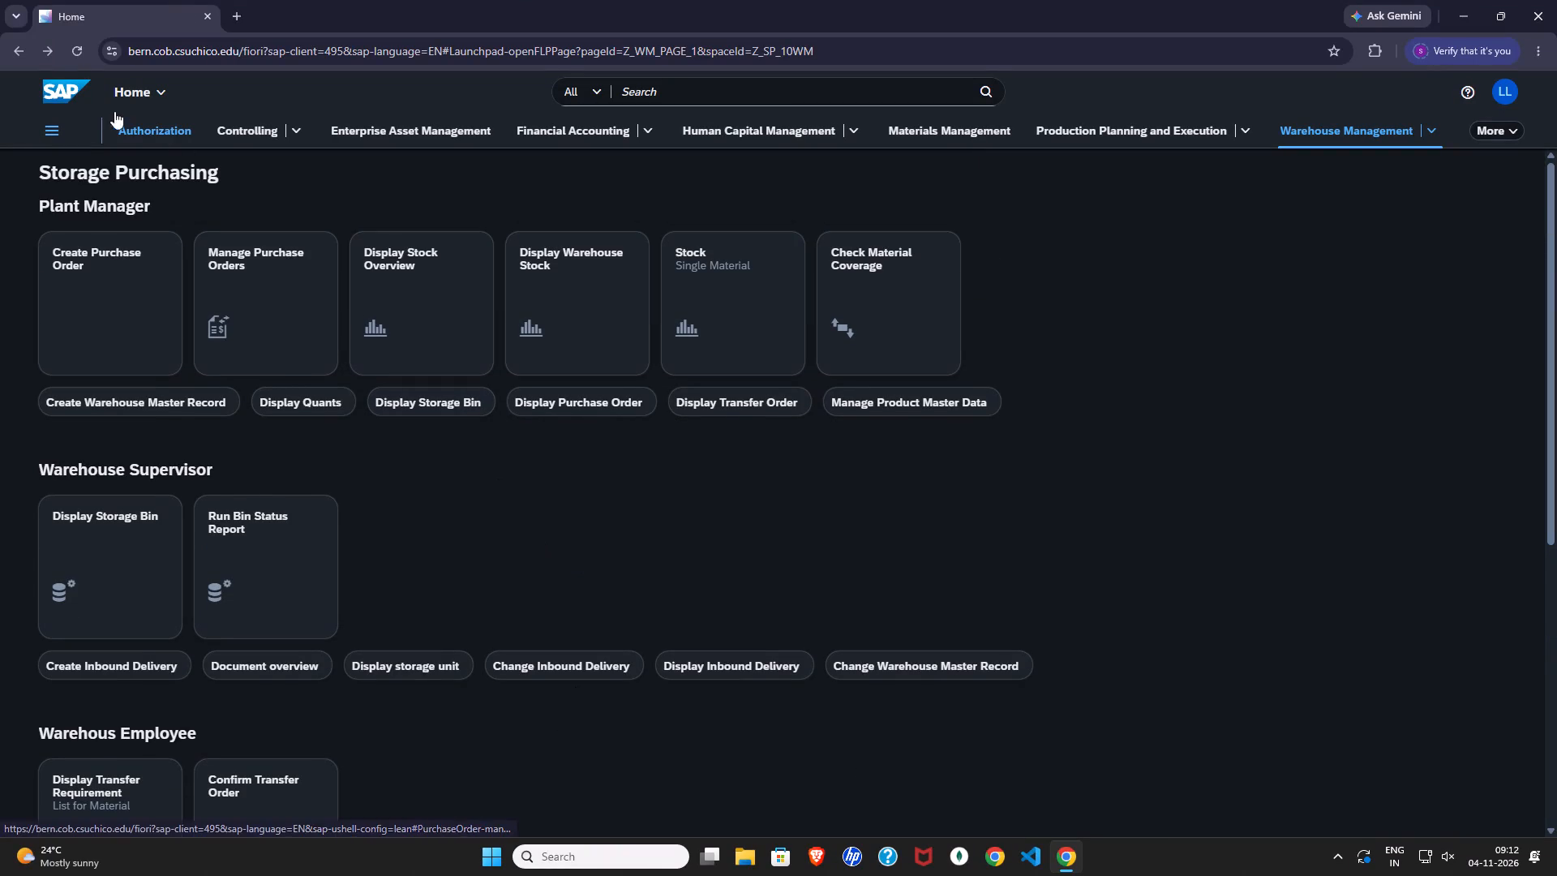
pyautogui.click(53, 90)
pyautogui.click(671, 345)
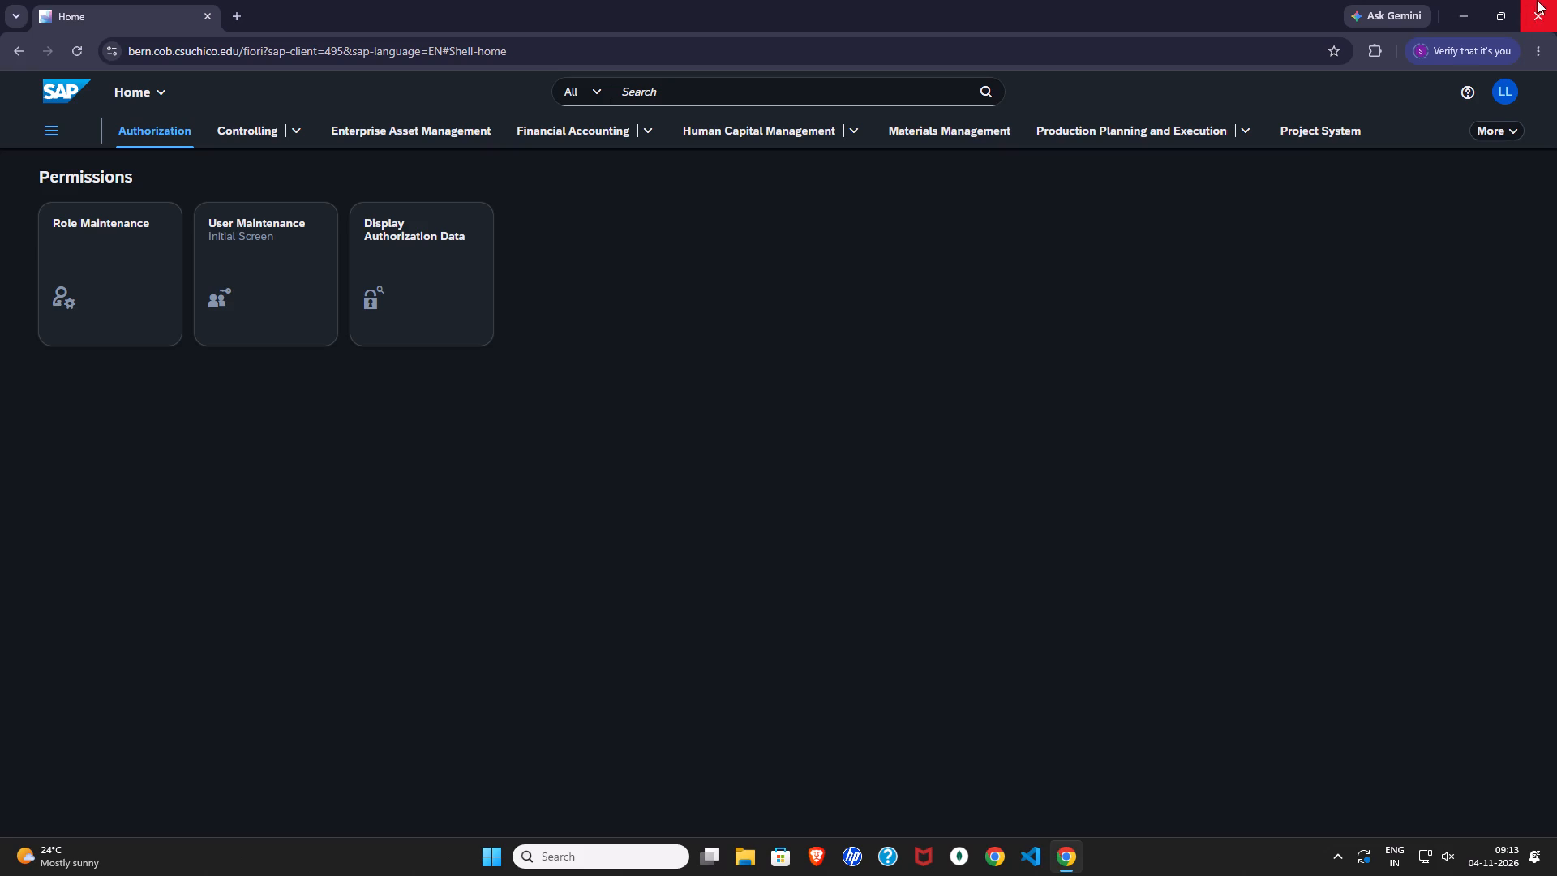
pyautogui.click(1496, 130)
pyautogui.click(1426, 247)
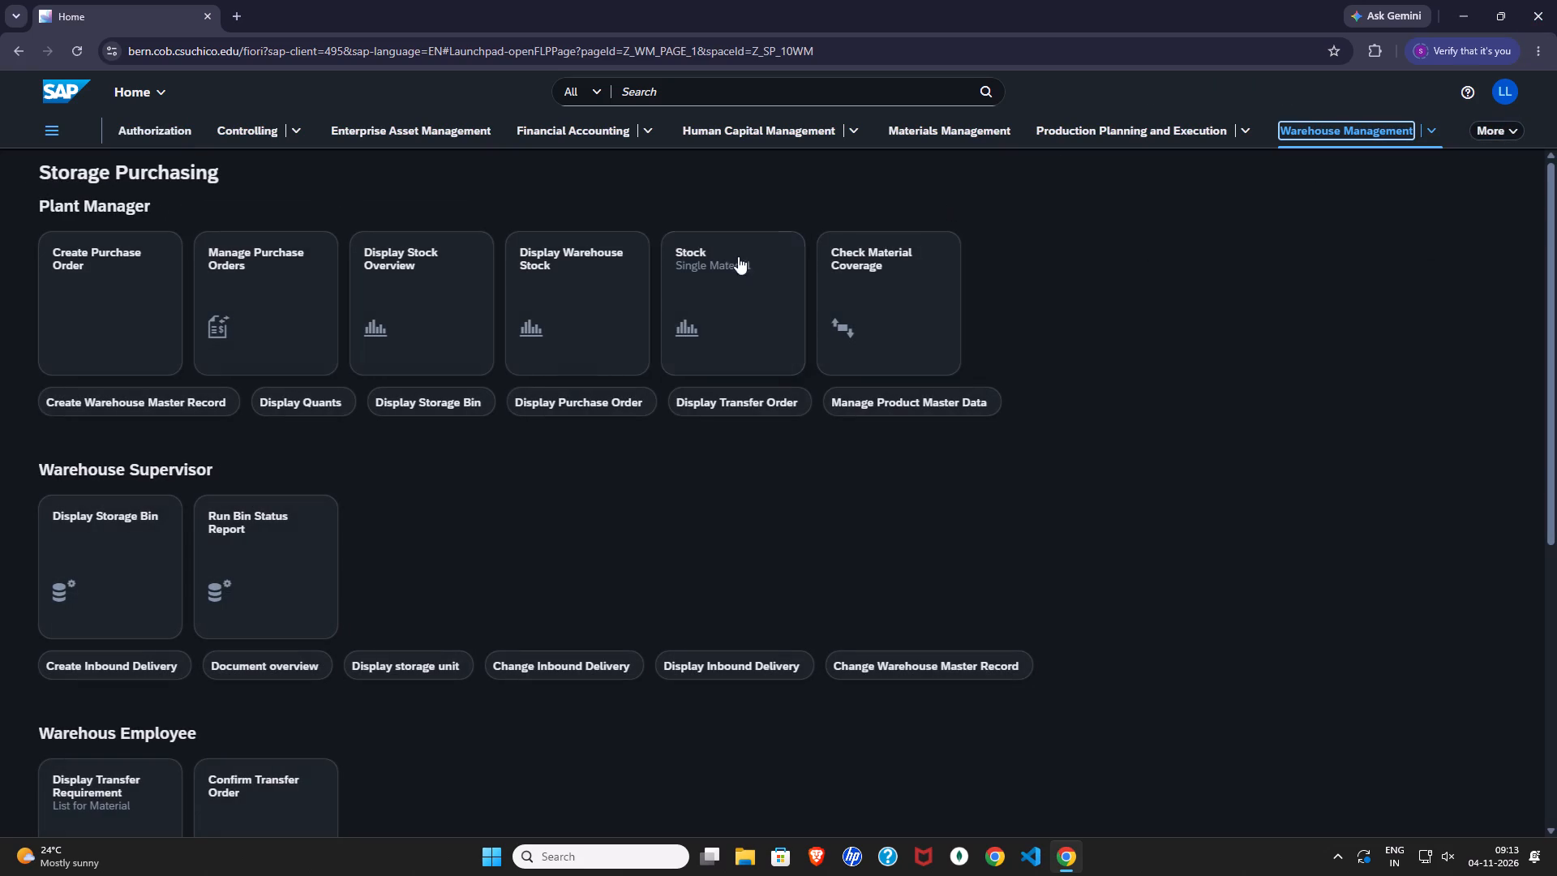
pyautogui.click(92, 300)
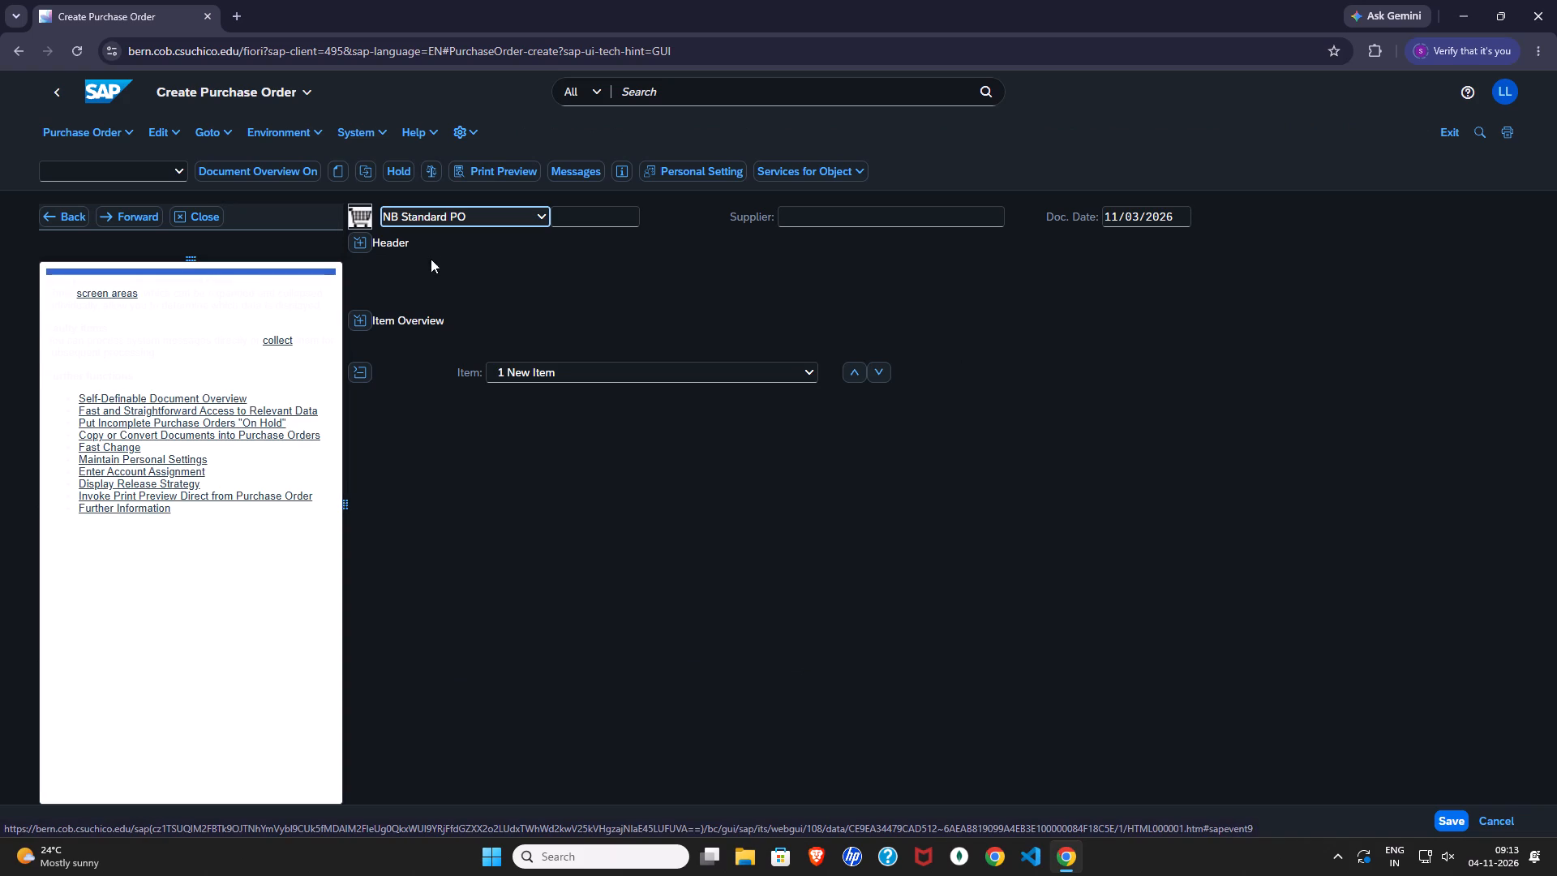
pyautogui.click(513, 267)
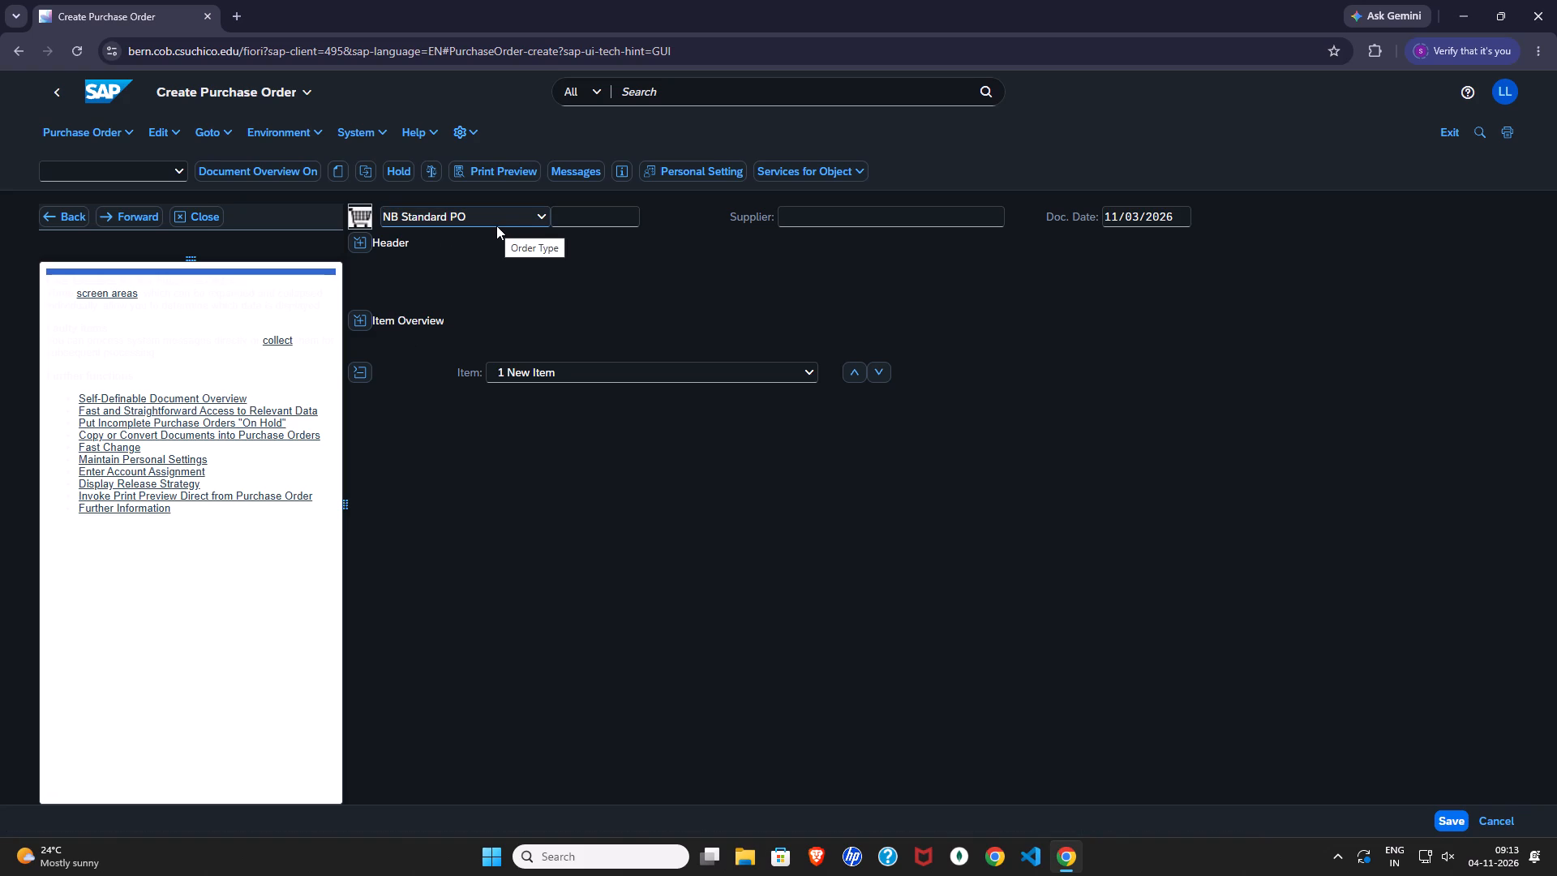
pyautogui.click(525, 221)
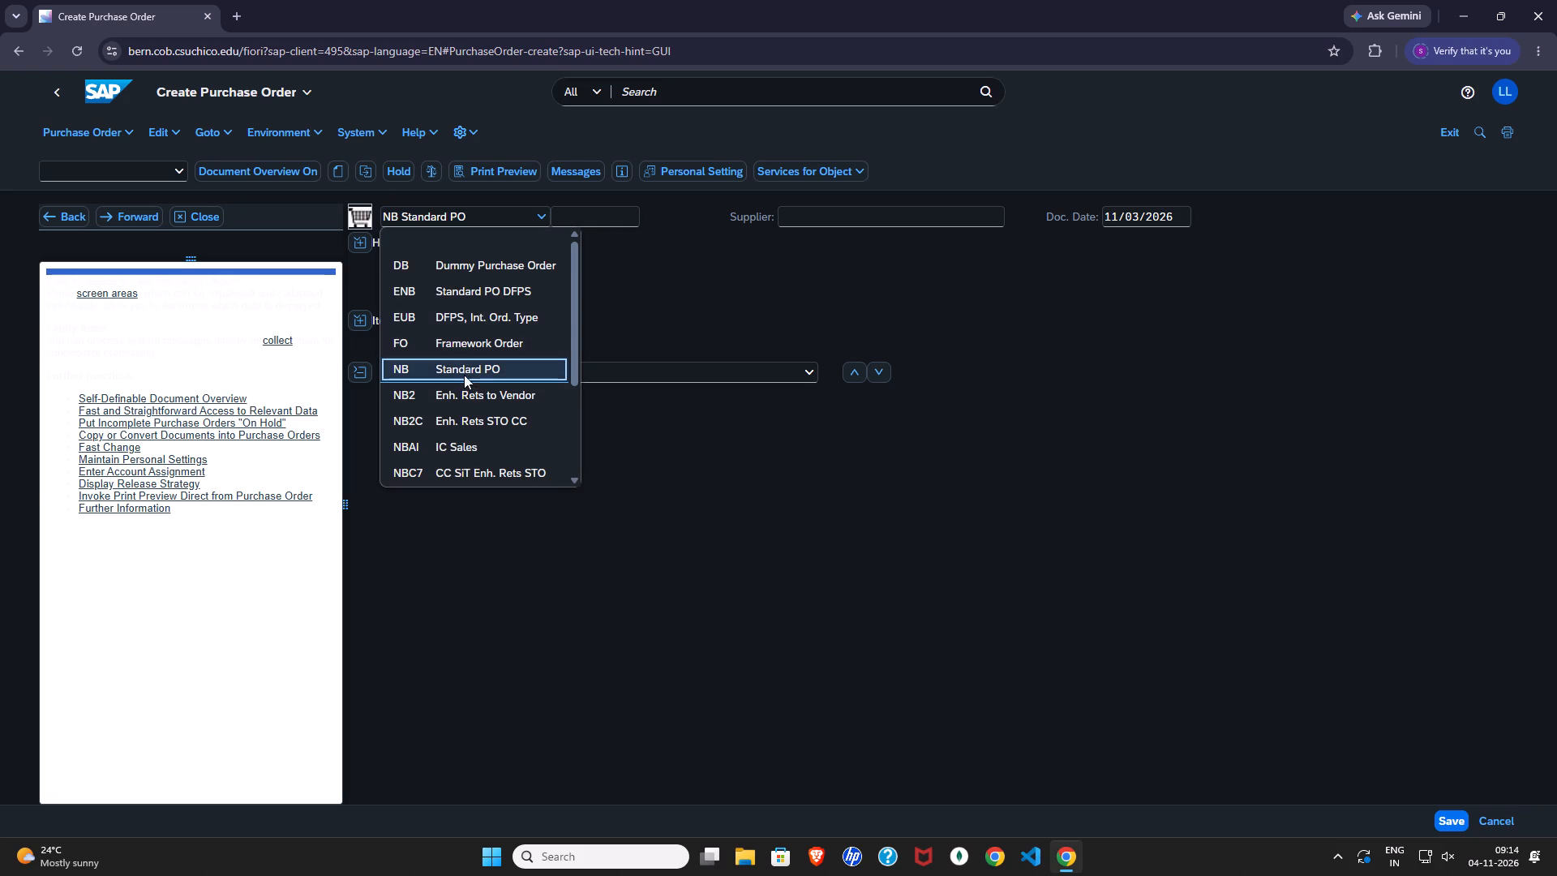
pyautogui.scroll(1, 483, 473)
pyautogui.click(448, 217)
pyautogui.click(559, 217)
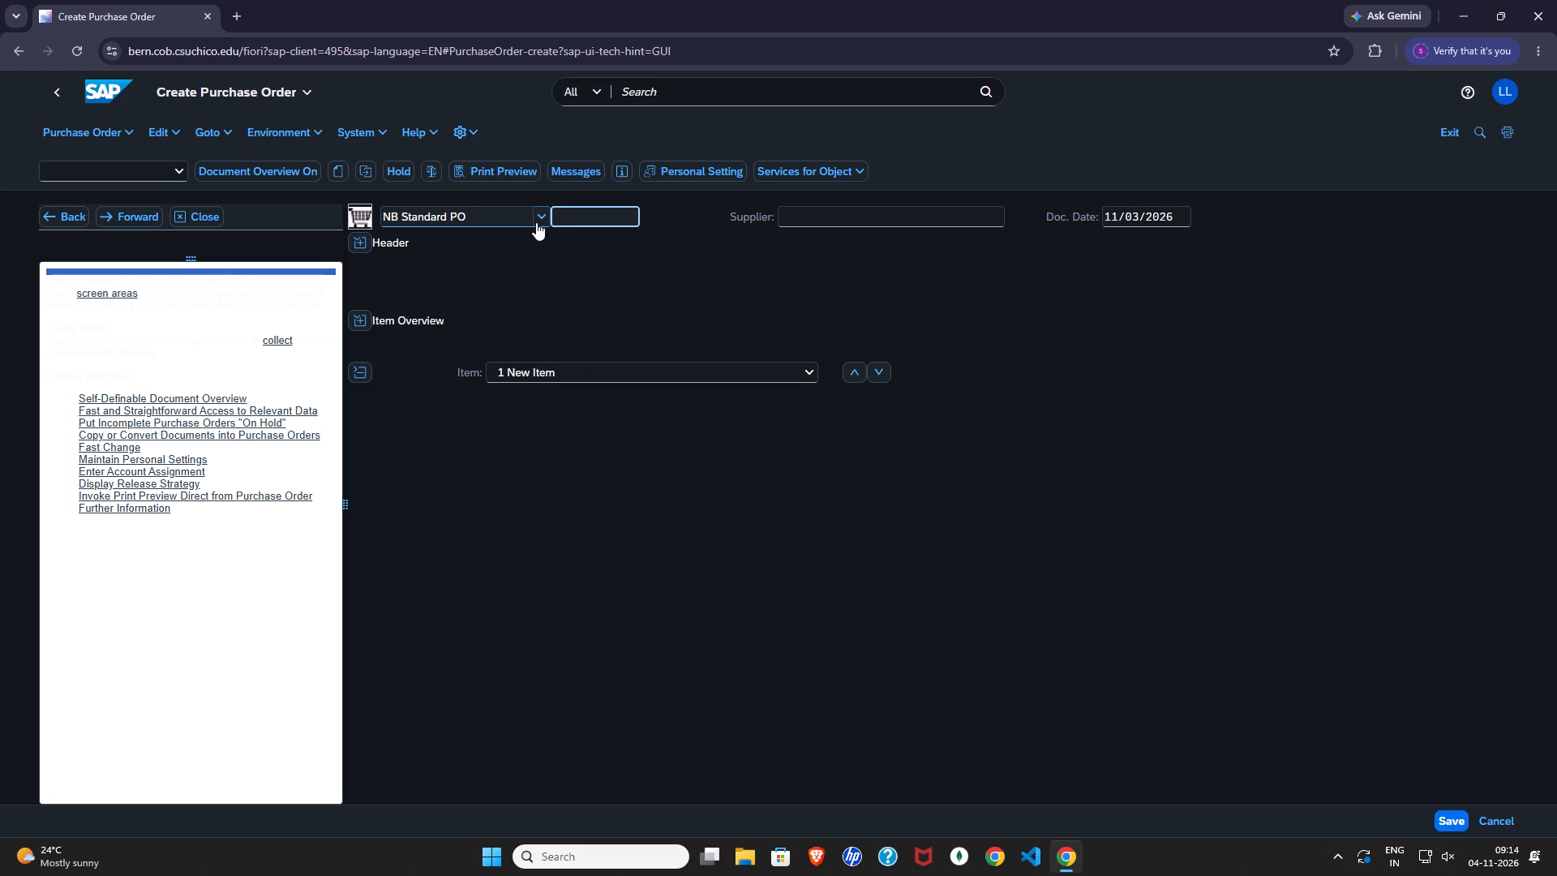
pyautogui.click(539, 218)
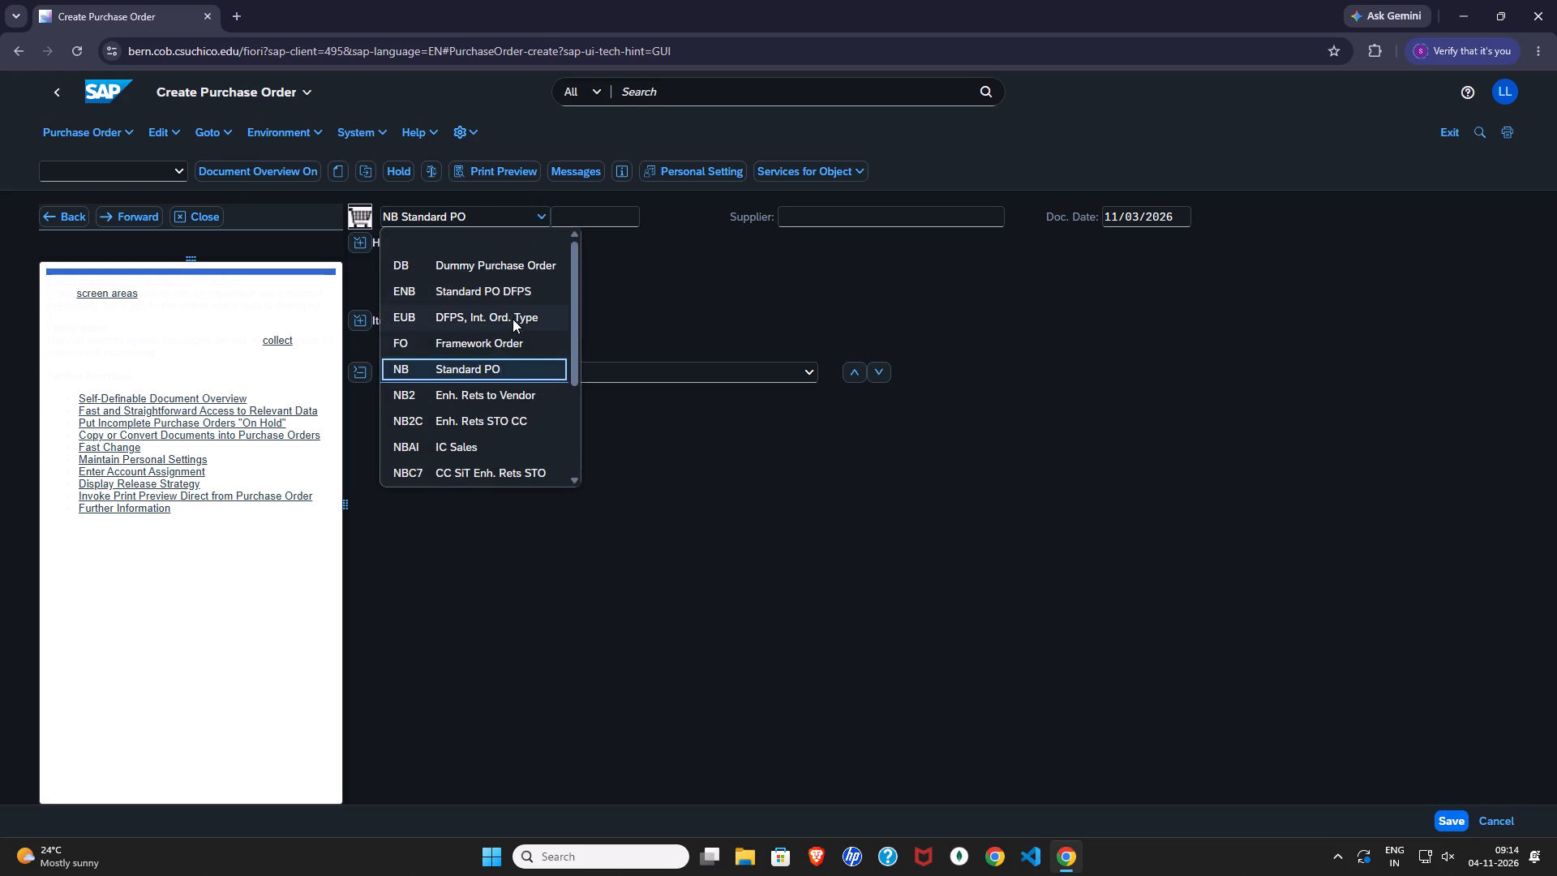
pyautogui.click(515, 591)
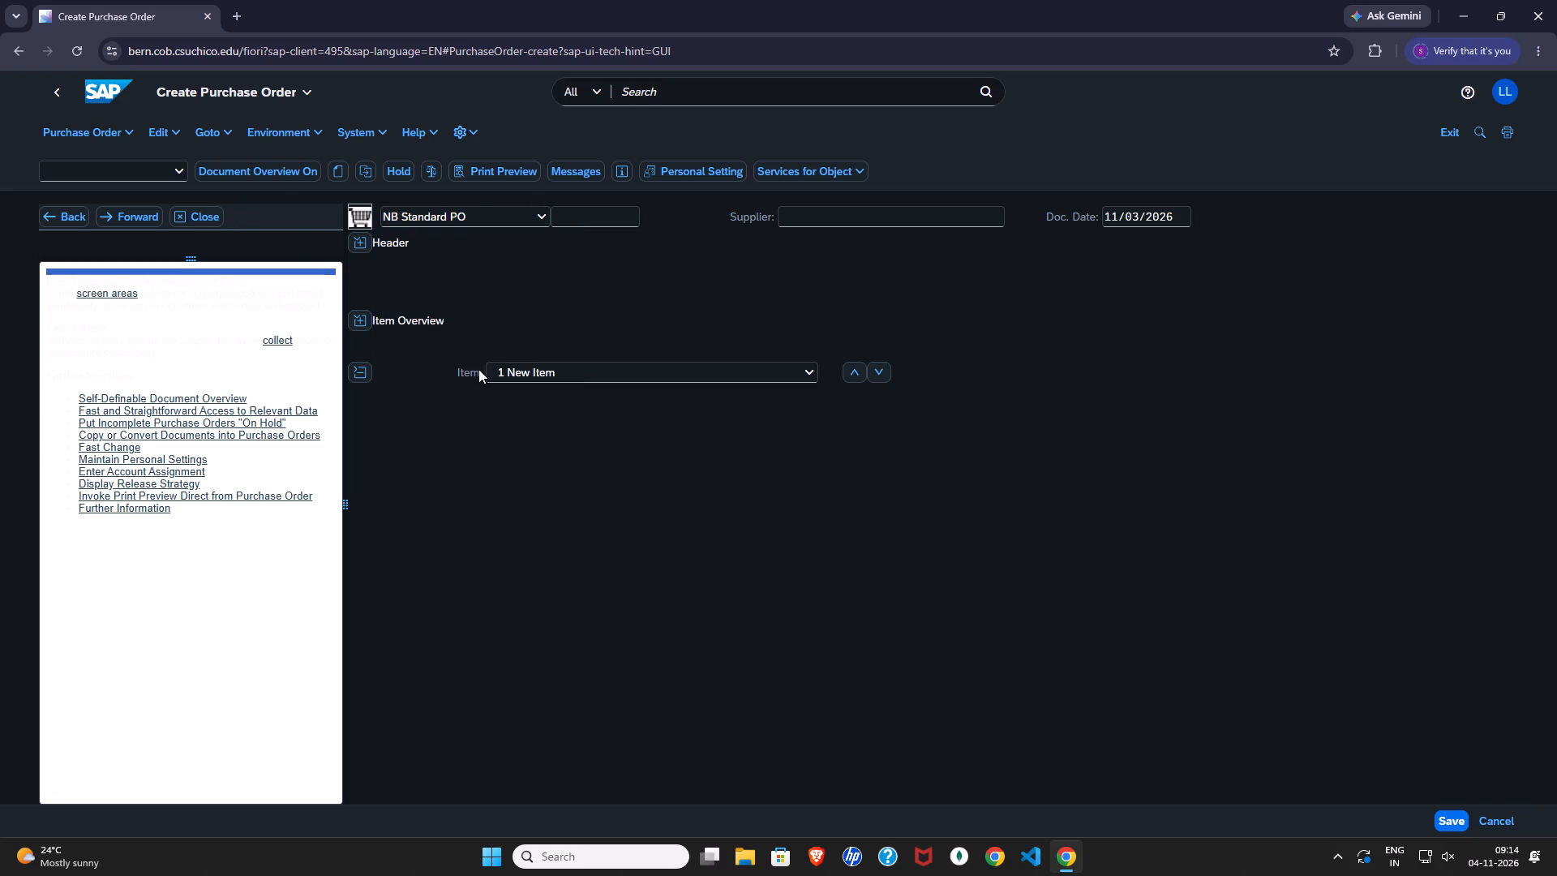
# Expand the item overview of the new purchase order.
pyautogui.click(364, 318)
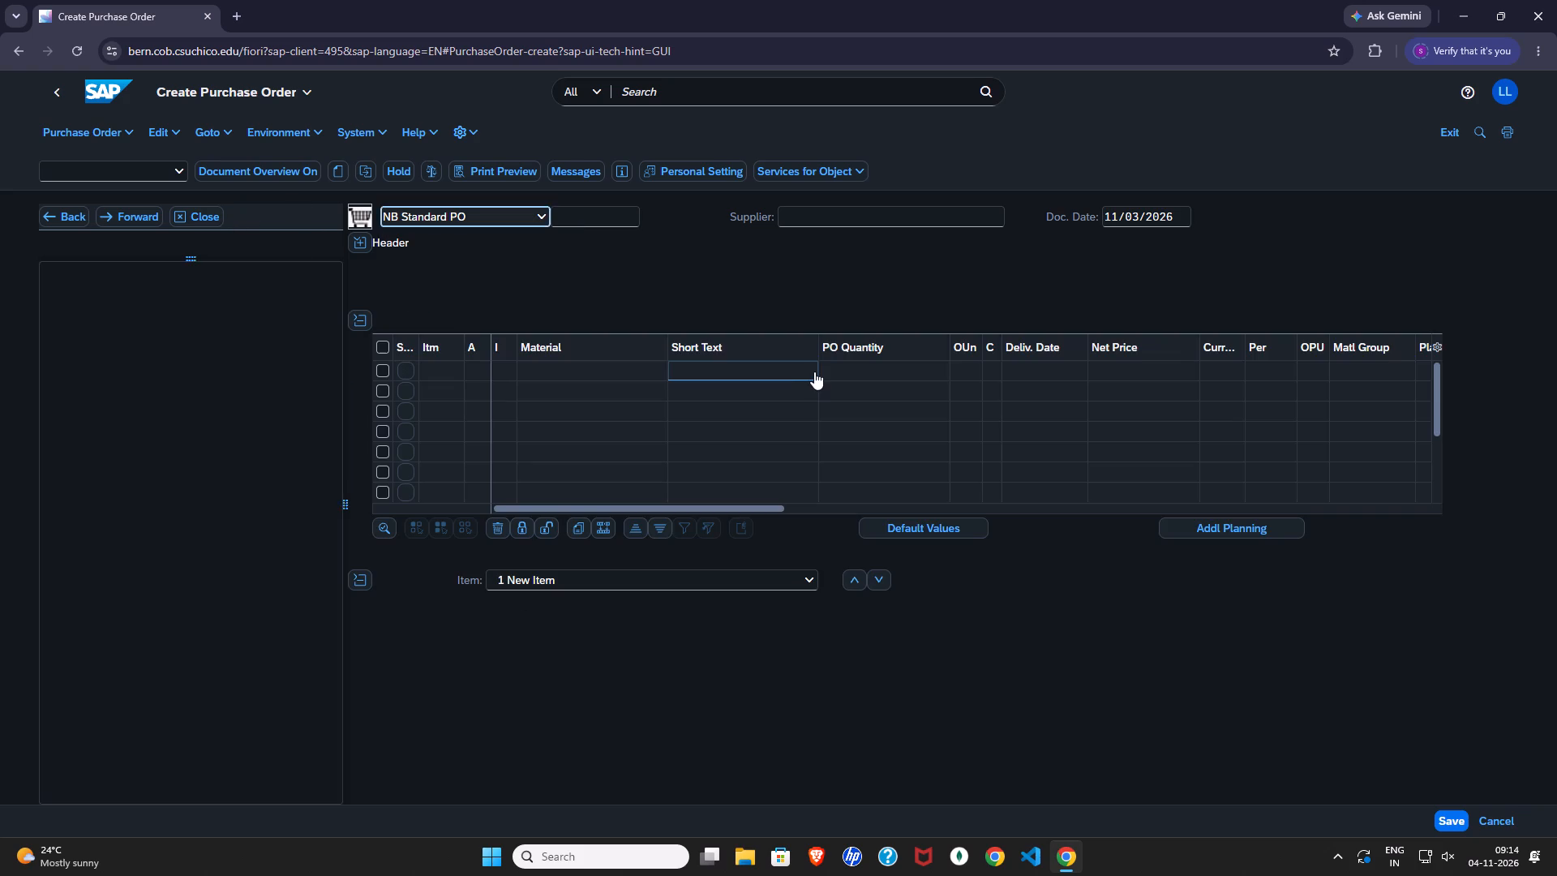
pyautogui.click(817, 371)
# Set the purchase order's order type to UB Stock Transp. Order.
pyautogui.click(518, 222)
pyautogui.click(516, 286)
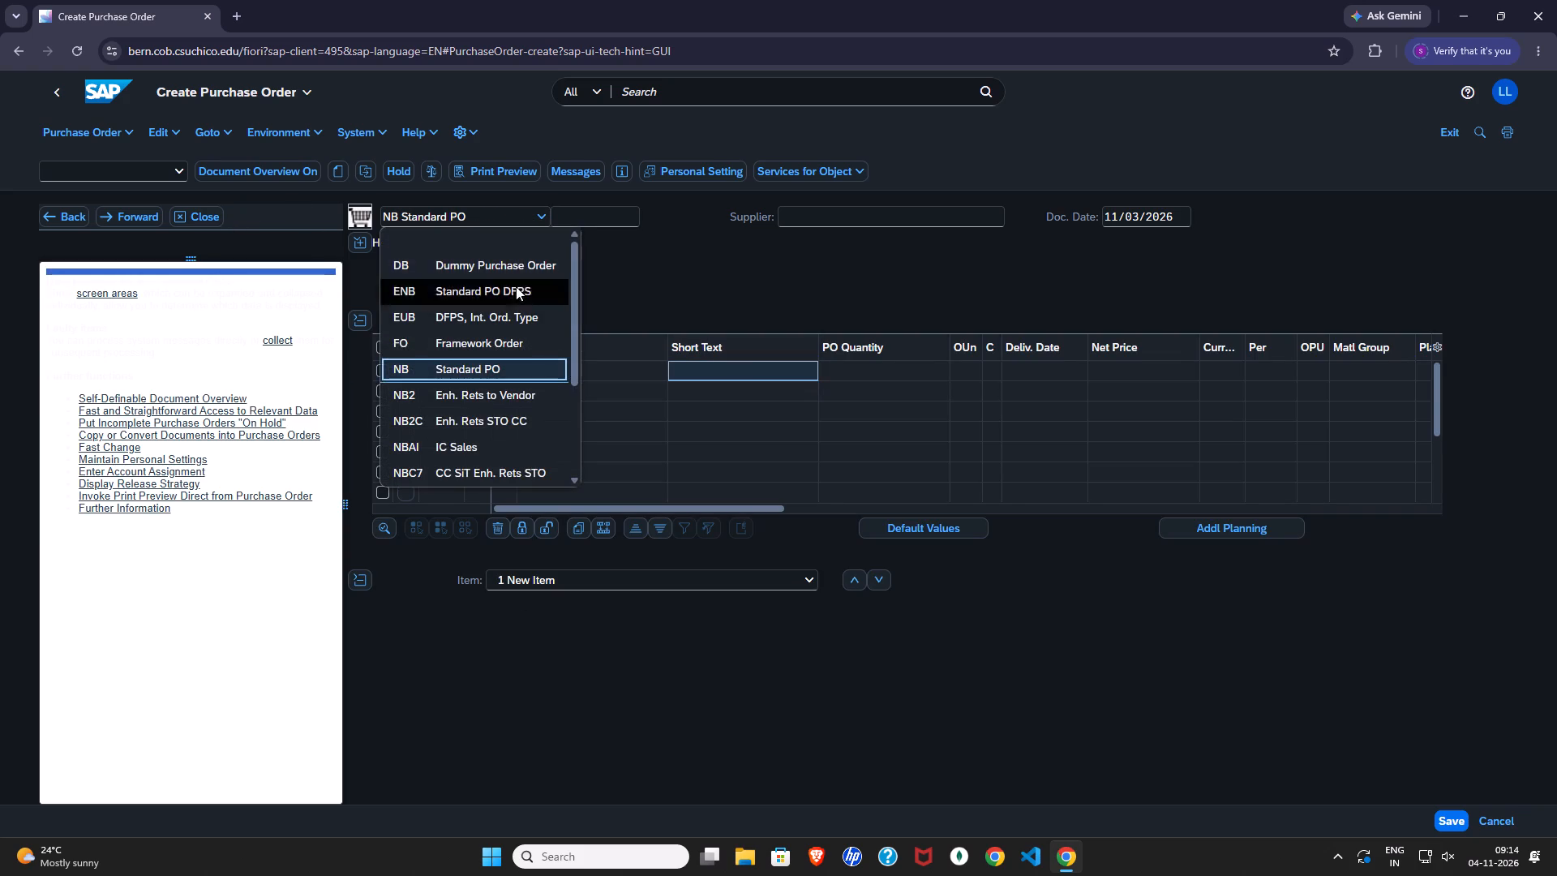
pyautogui.click(487, 221)
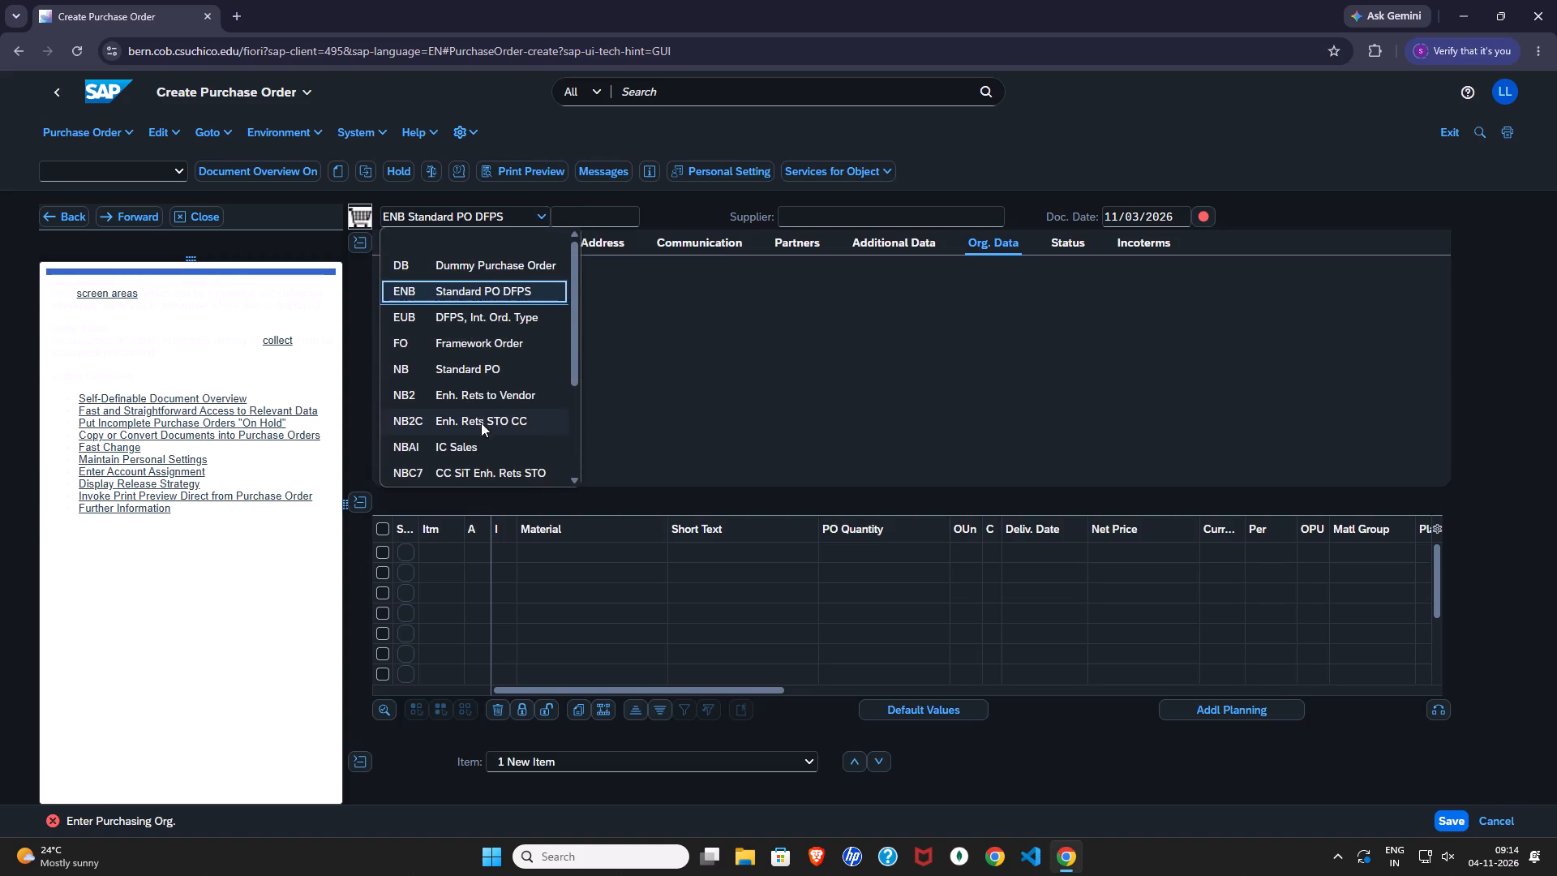
pyautogui.scroll(-4, 482, 425)
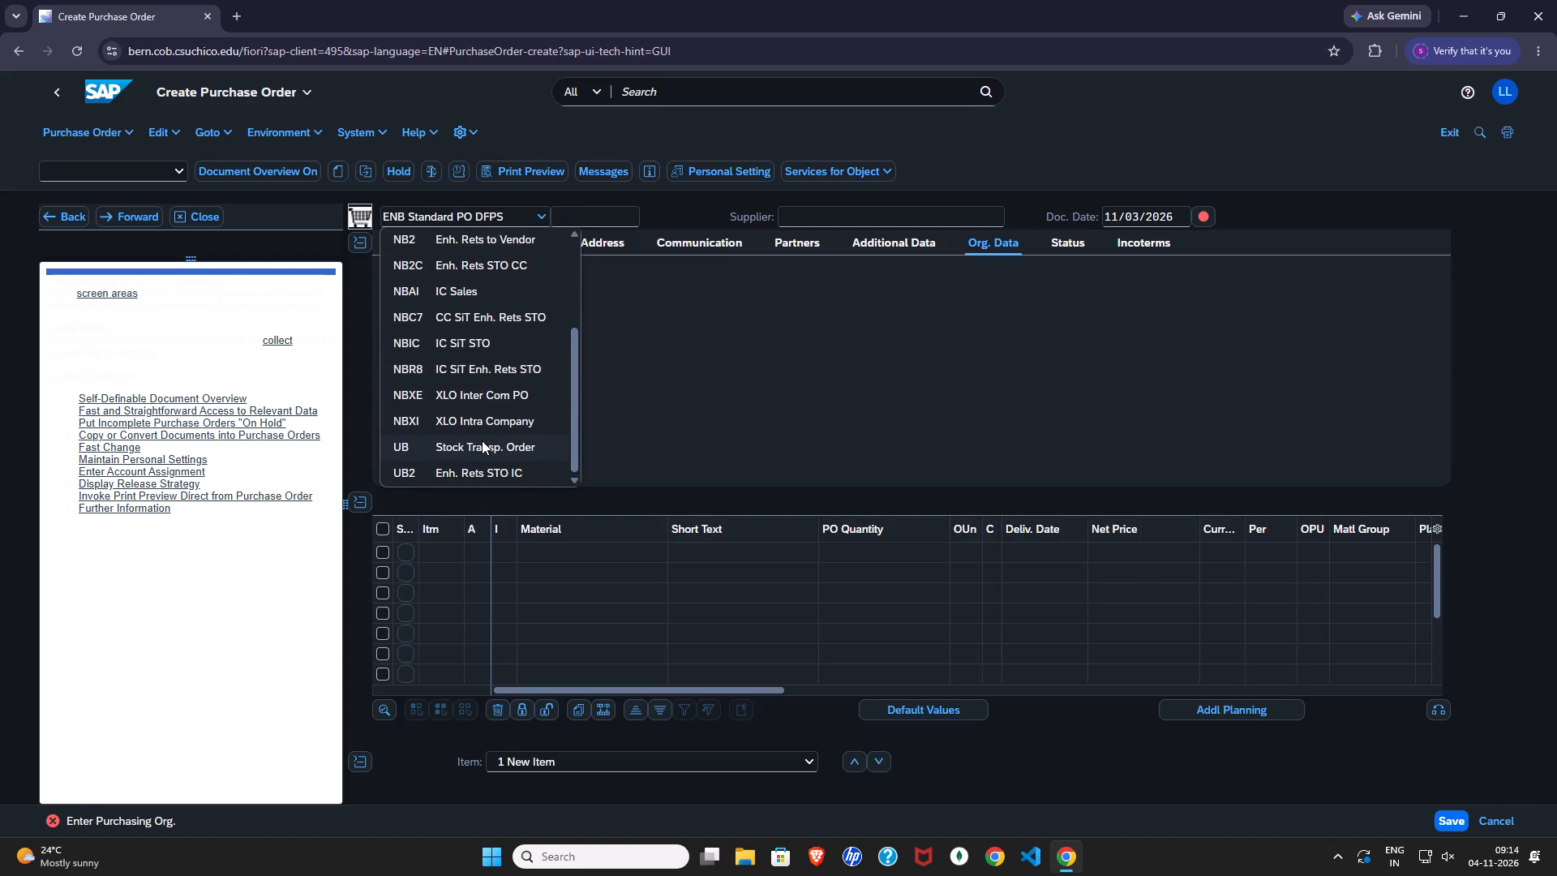
pyautogui.click(482, 440)
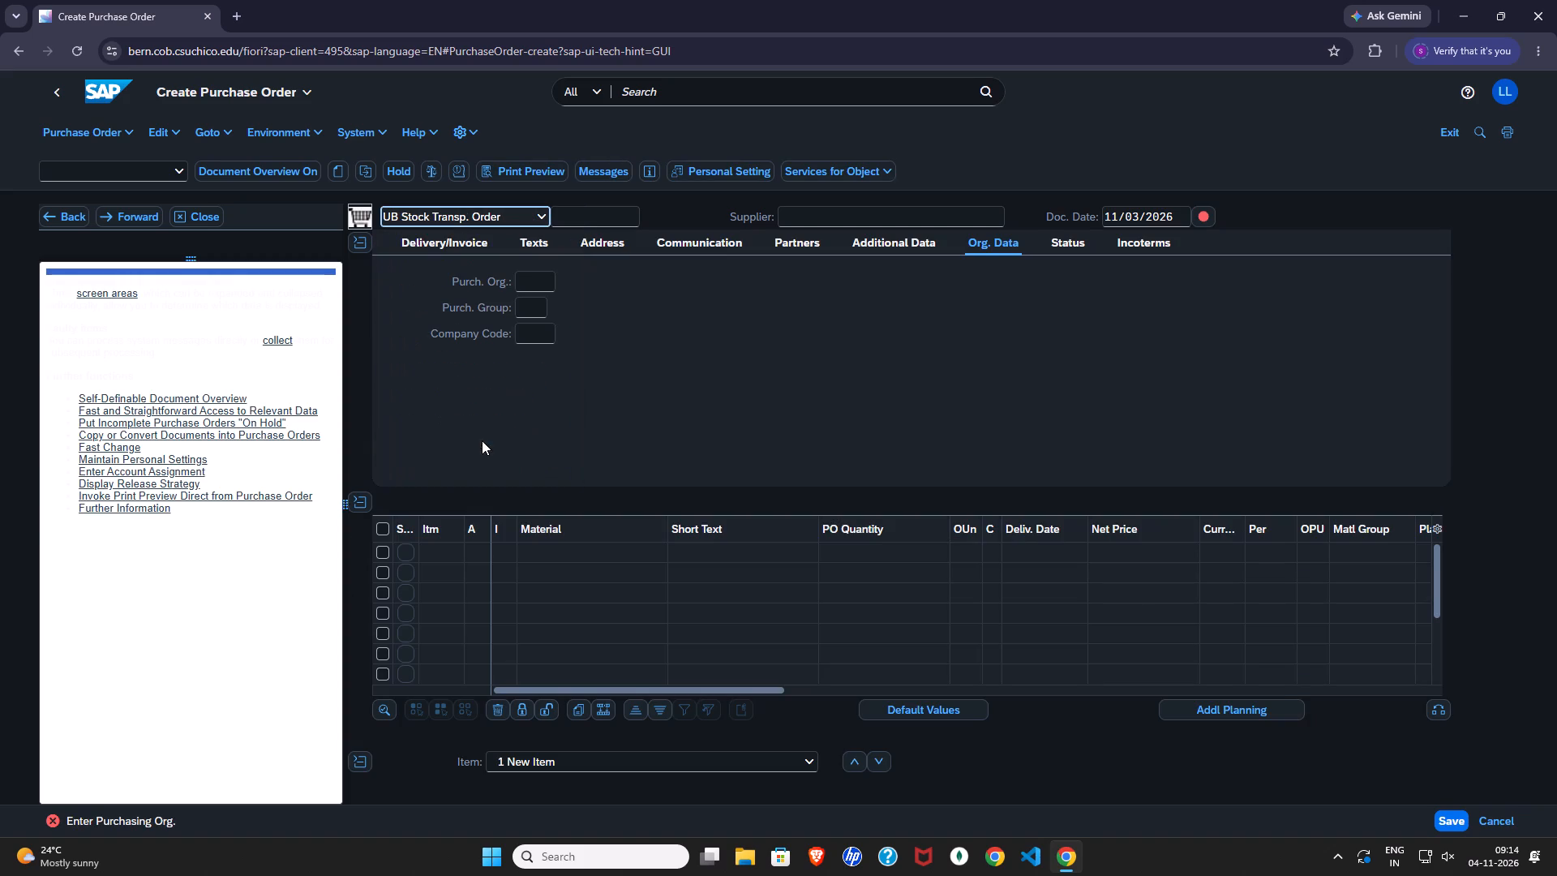
pyautogui.click(623, 384)
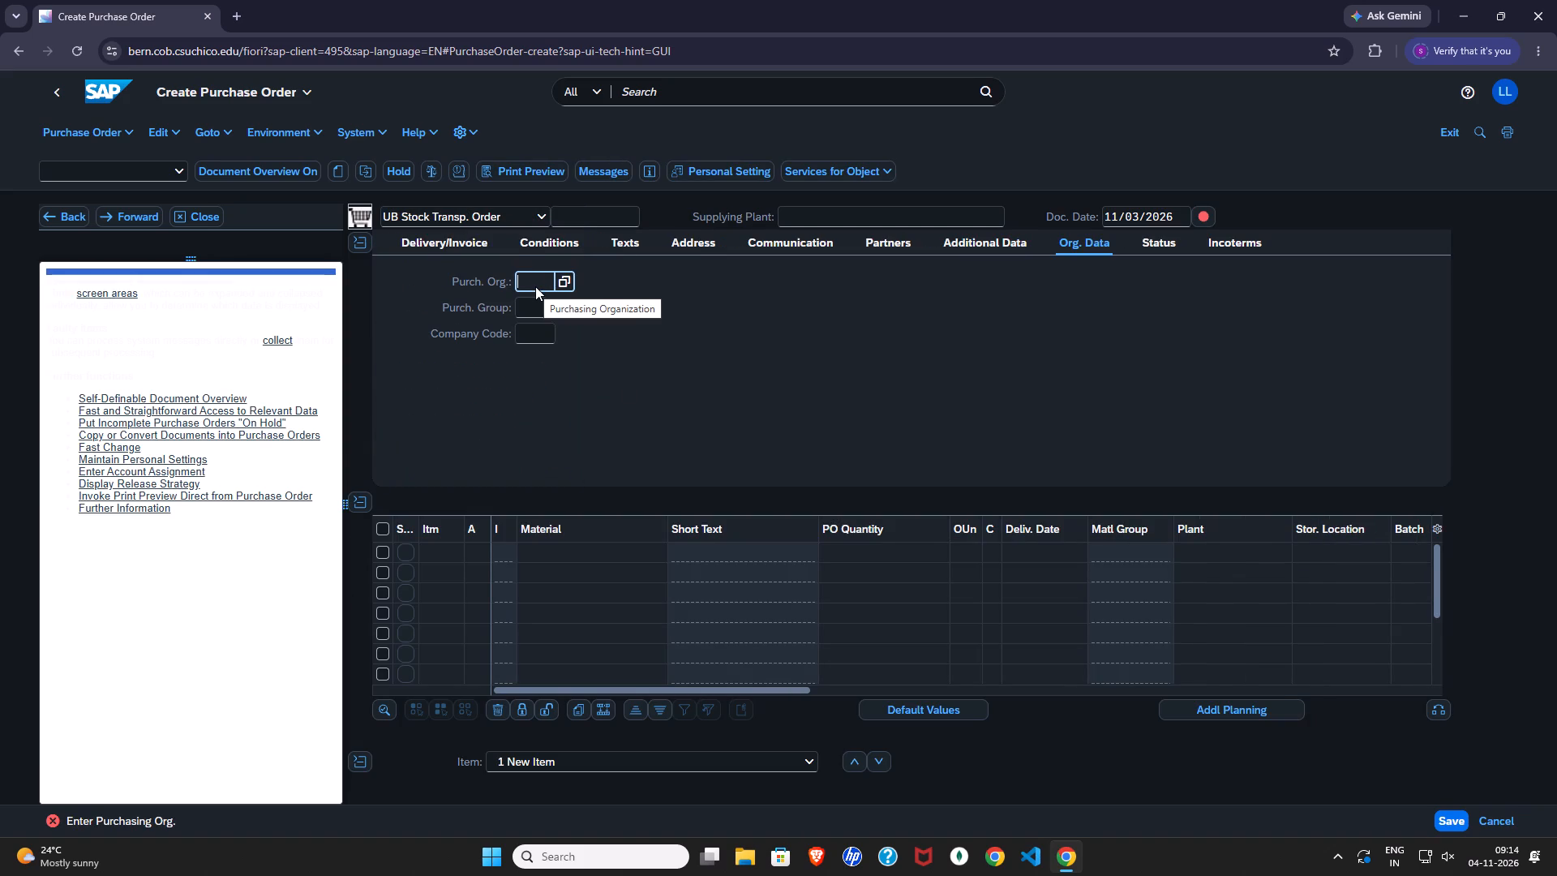
# Set the purchasing organization to US00 Global Bike US using the list of possible values.
pyautogui.click(567, 281)
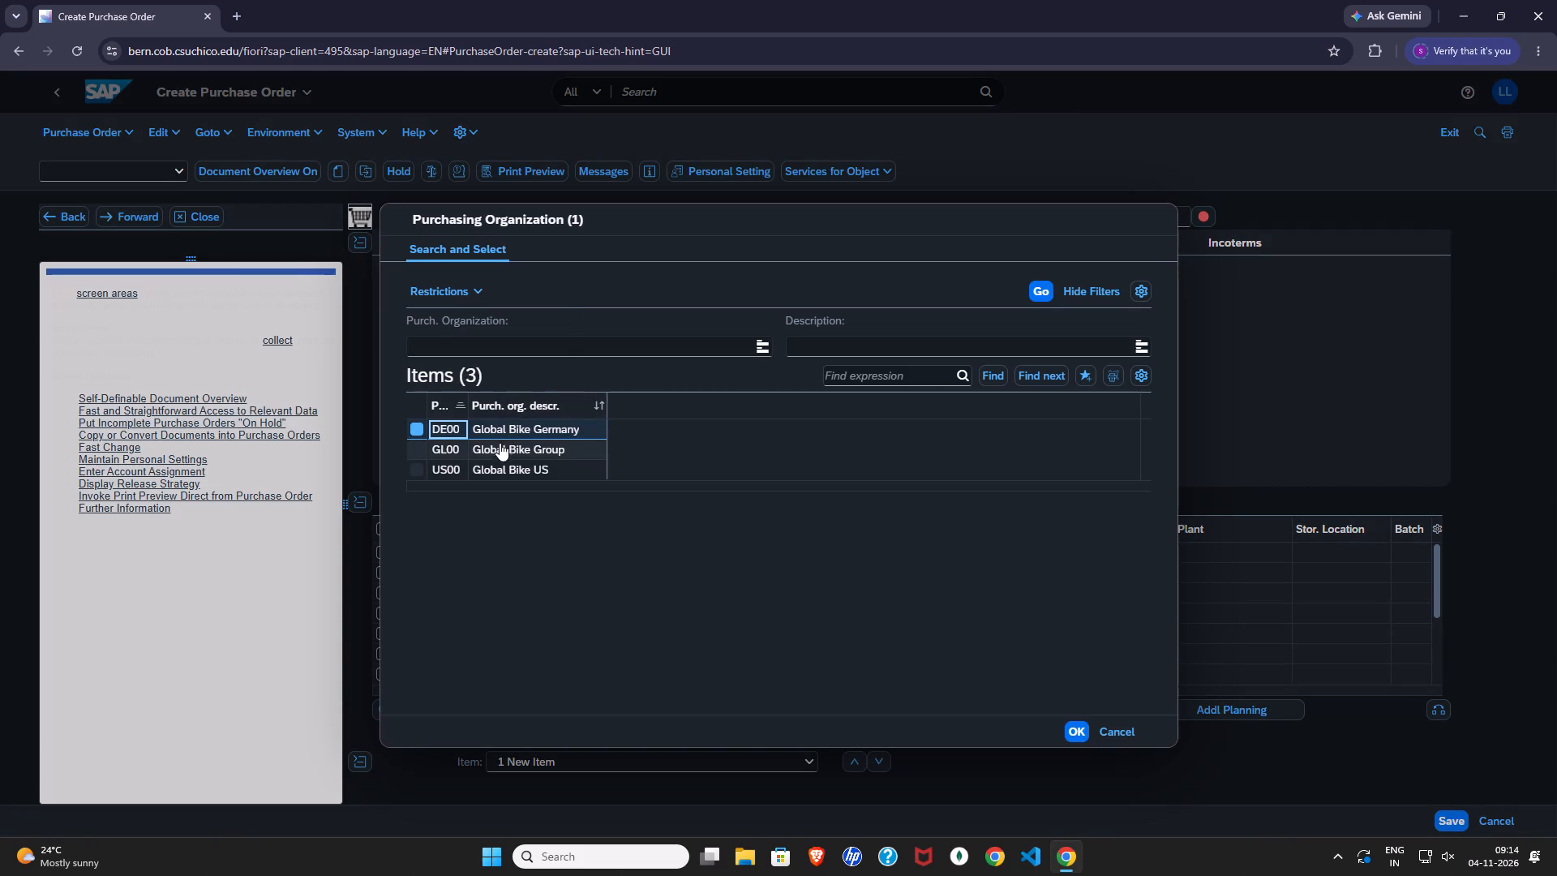
pyautogui.click(494, 458)
pyautogui.click(487, 466)
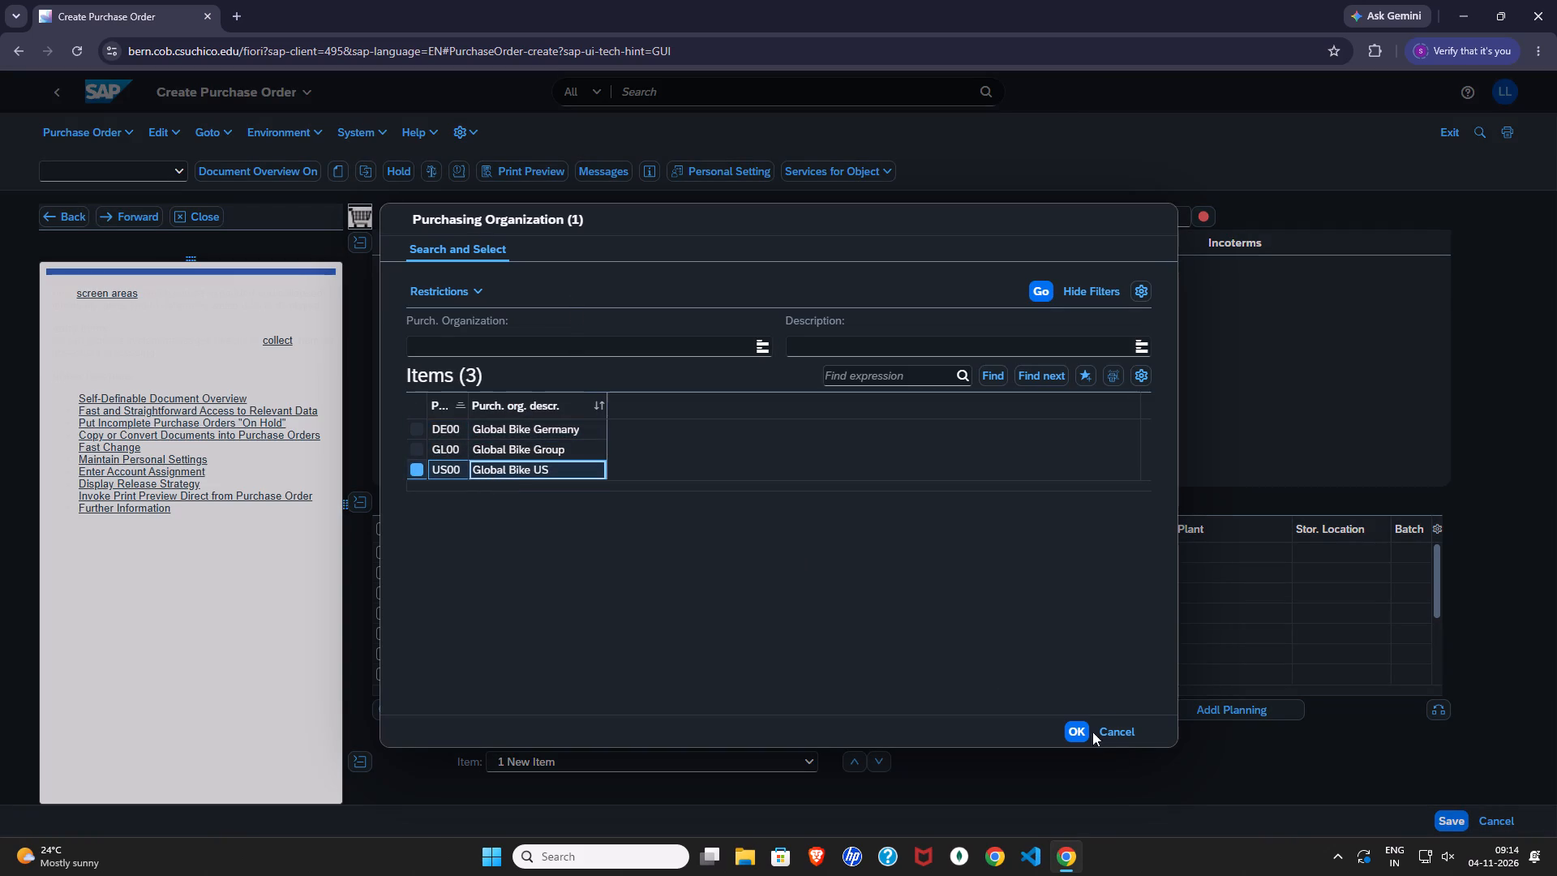
pyautogui.click(1083, 730)
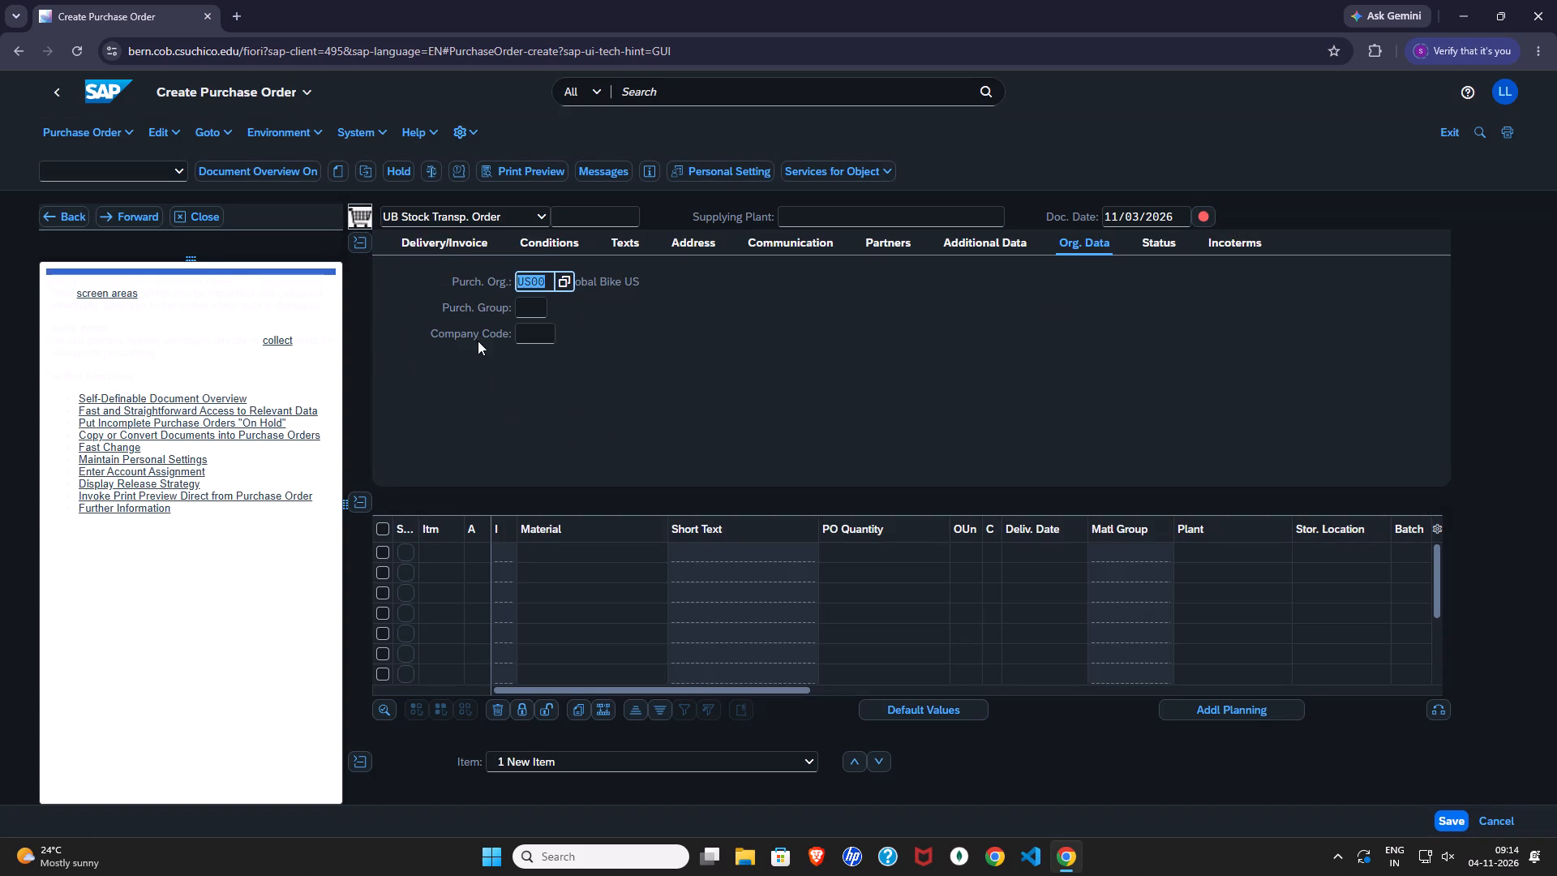
# Set the purchasing group to N00 North America using the list of possible values.
pyautogui.click(521, 311)
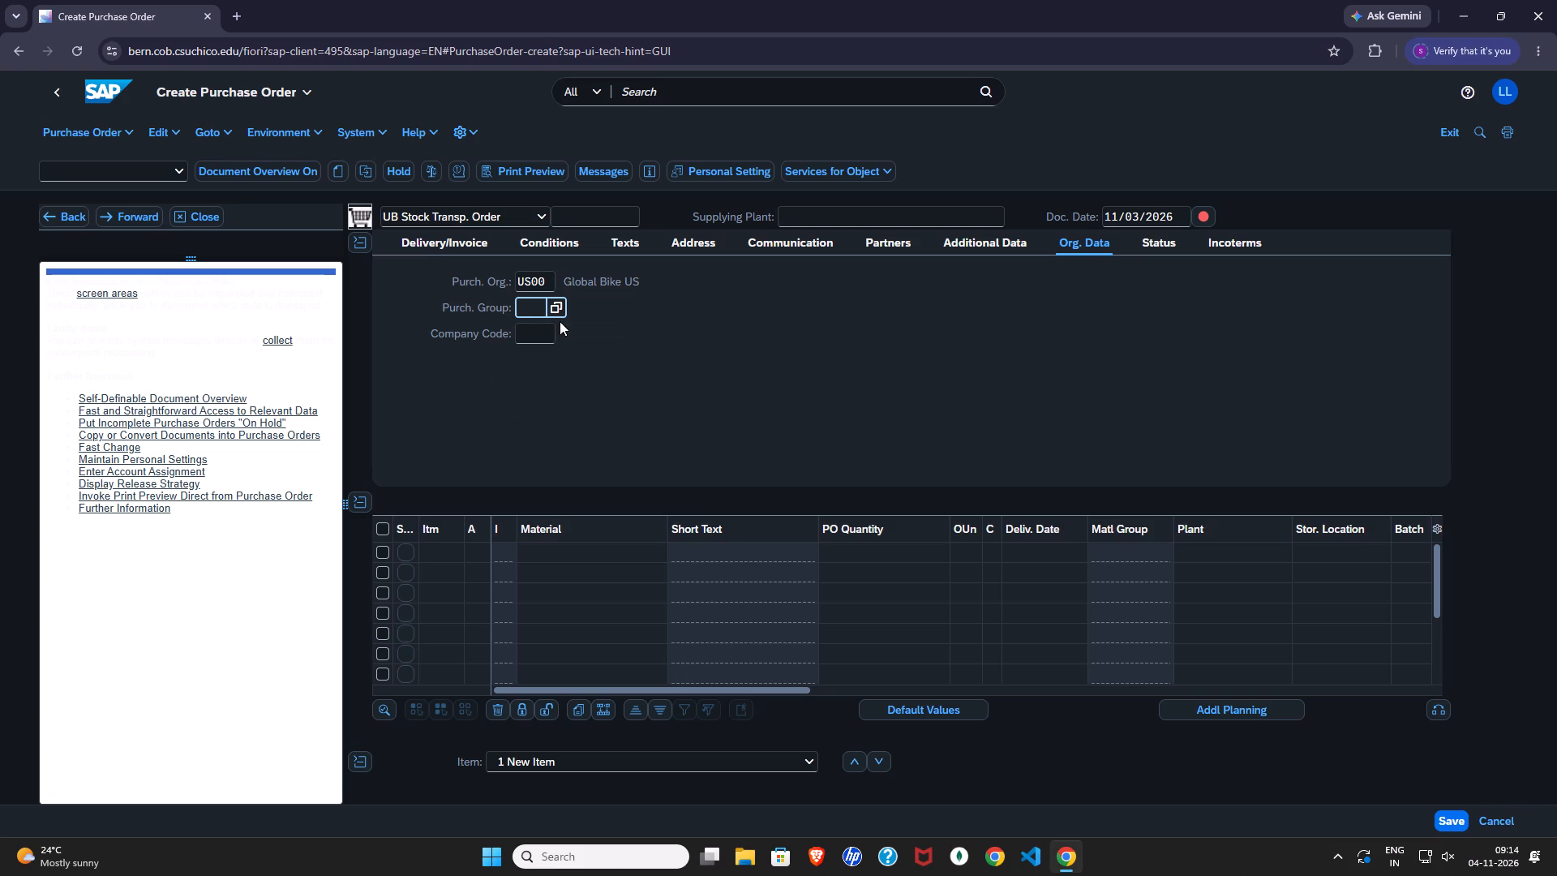
pyautogui.click(552, 311)
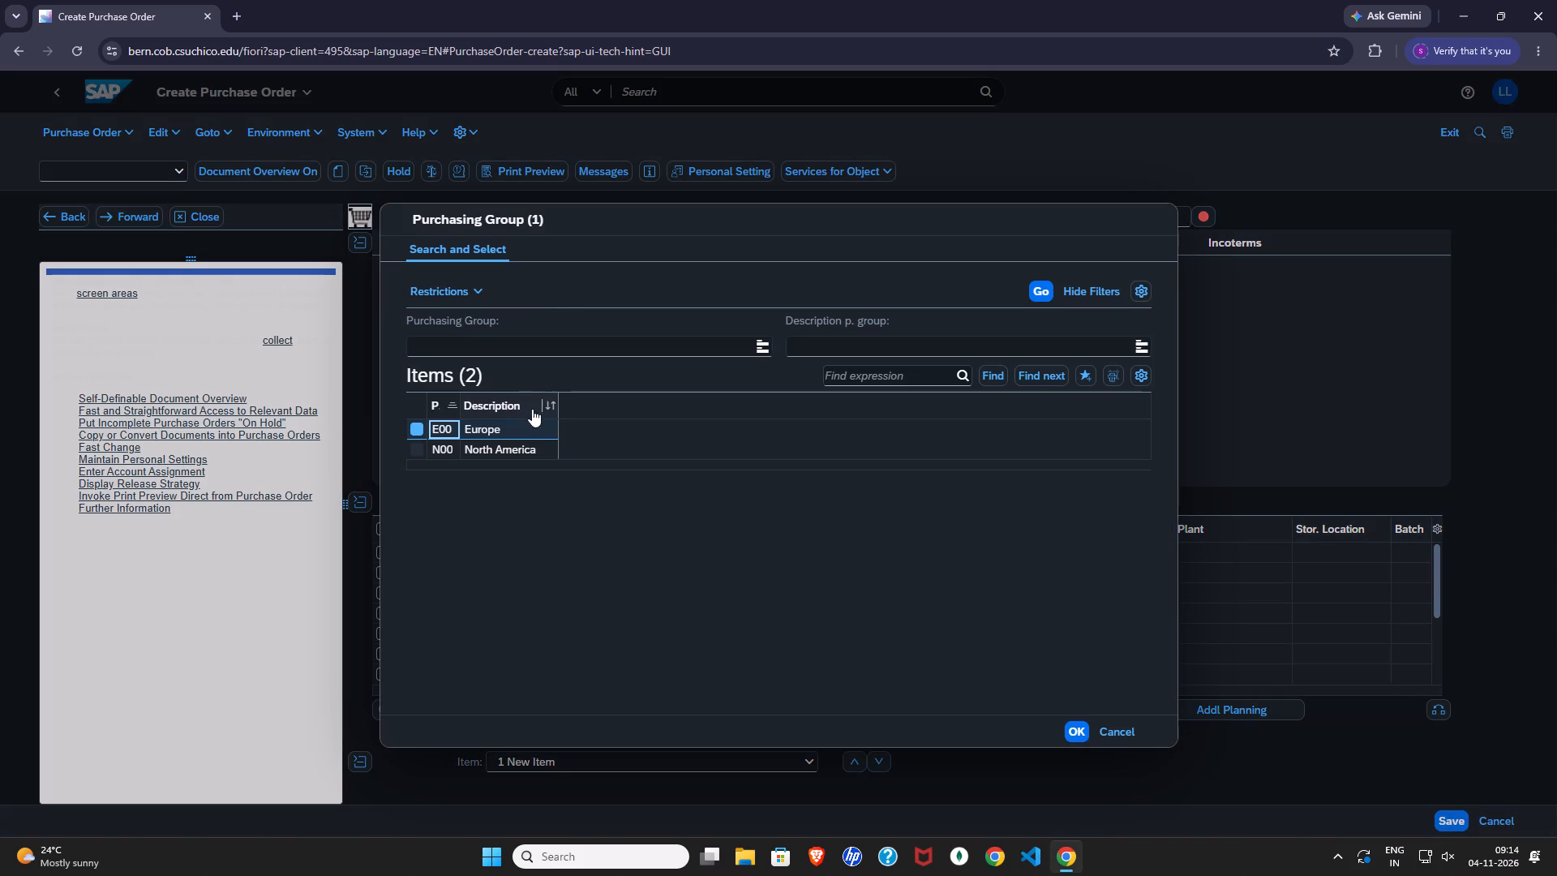
pyautogui.click(529, 441)
pyautogui.click(1079, 720)
pyautogui.click(1079, 724)
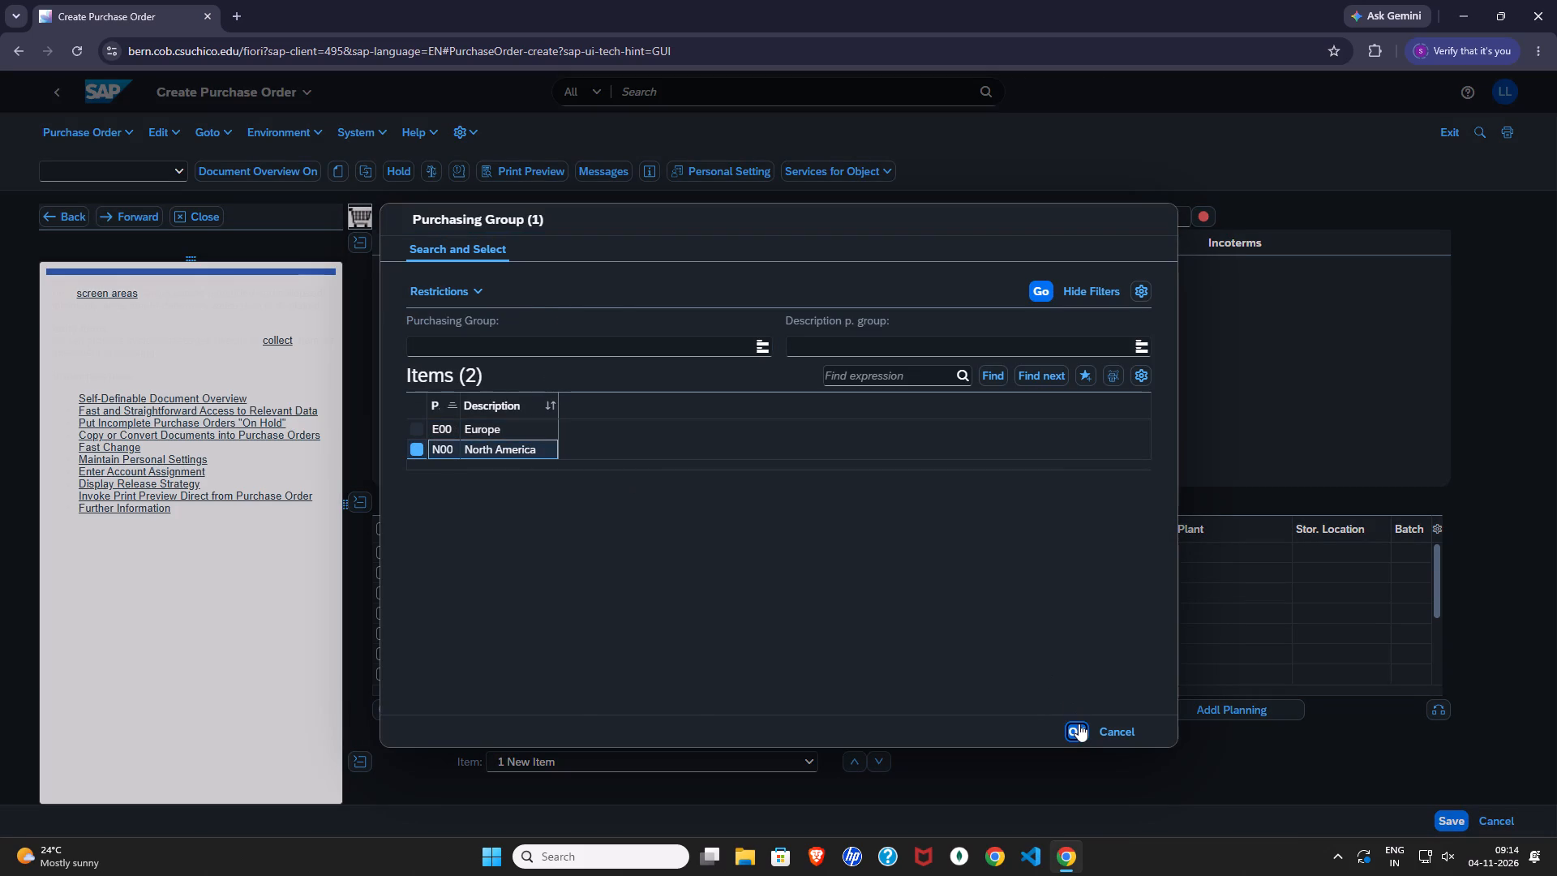
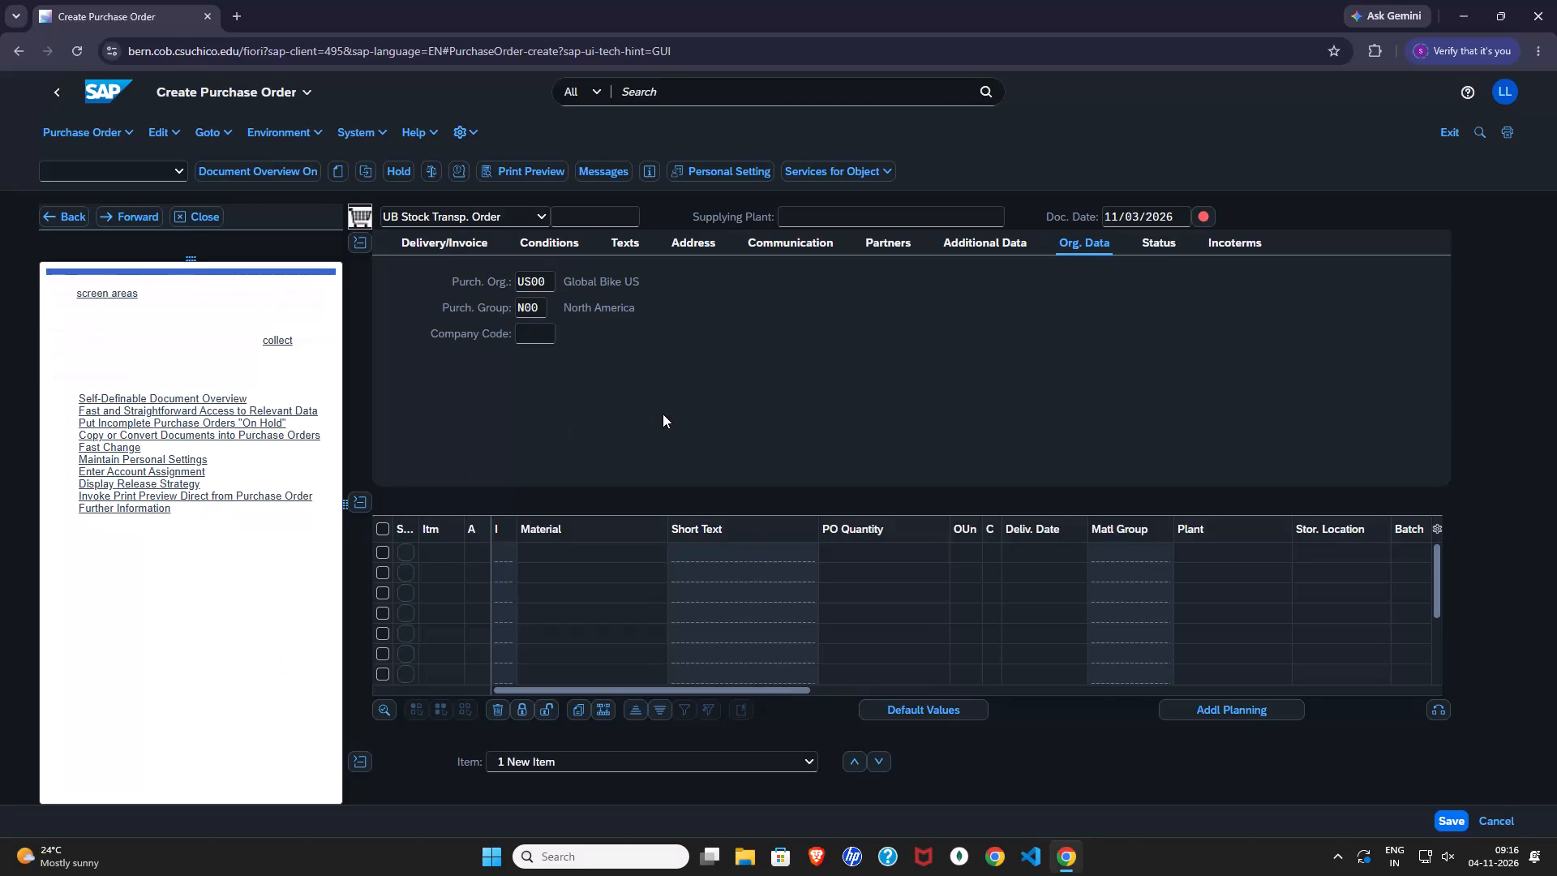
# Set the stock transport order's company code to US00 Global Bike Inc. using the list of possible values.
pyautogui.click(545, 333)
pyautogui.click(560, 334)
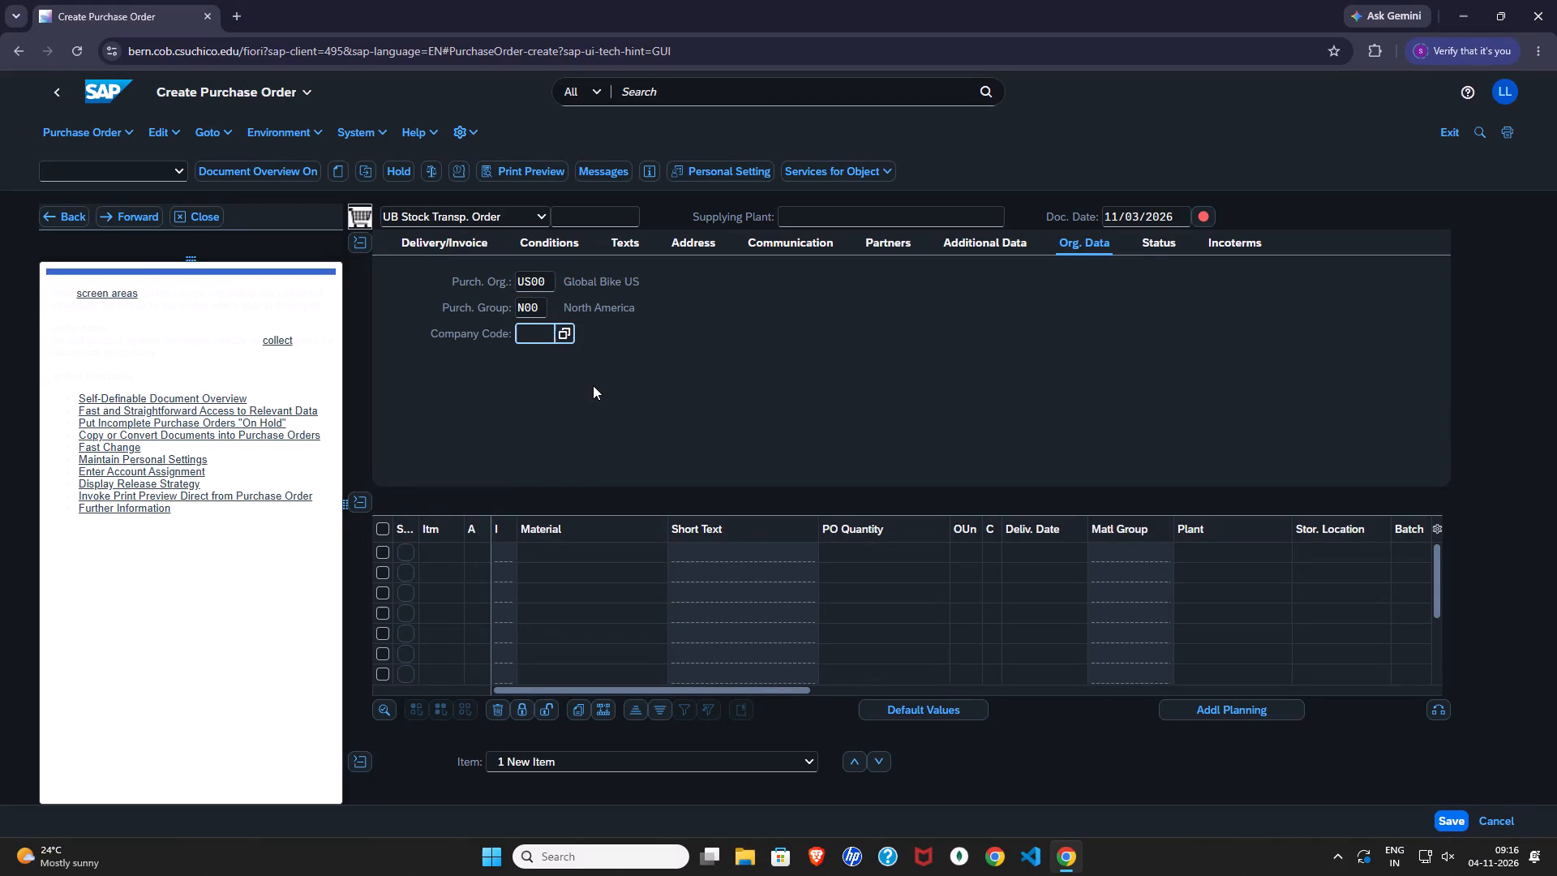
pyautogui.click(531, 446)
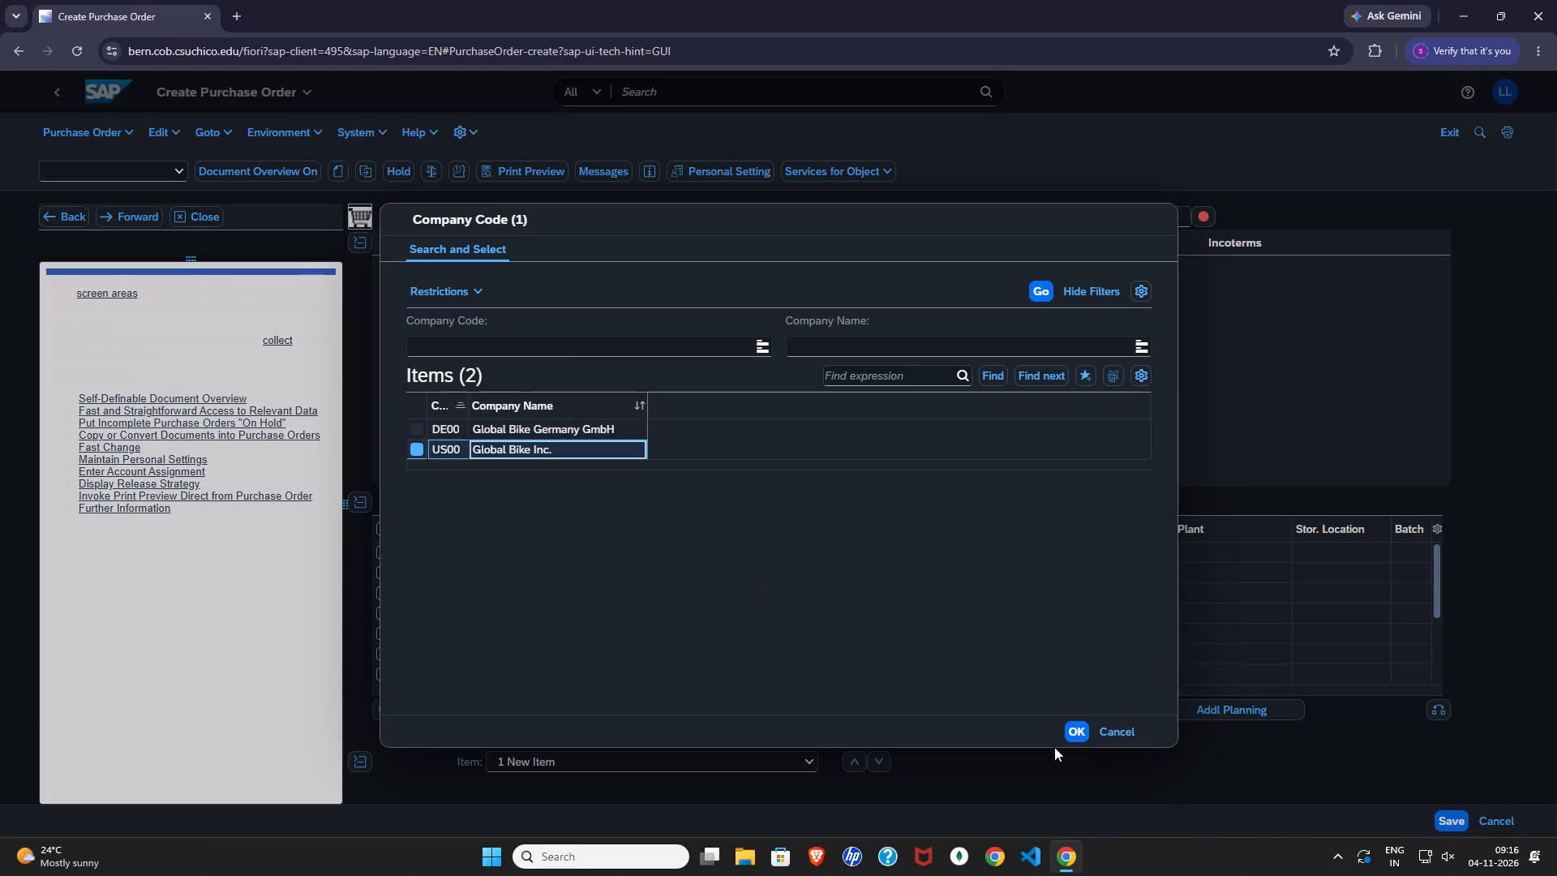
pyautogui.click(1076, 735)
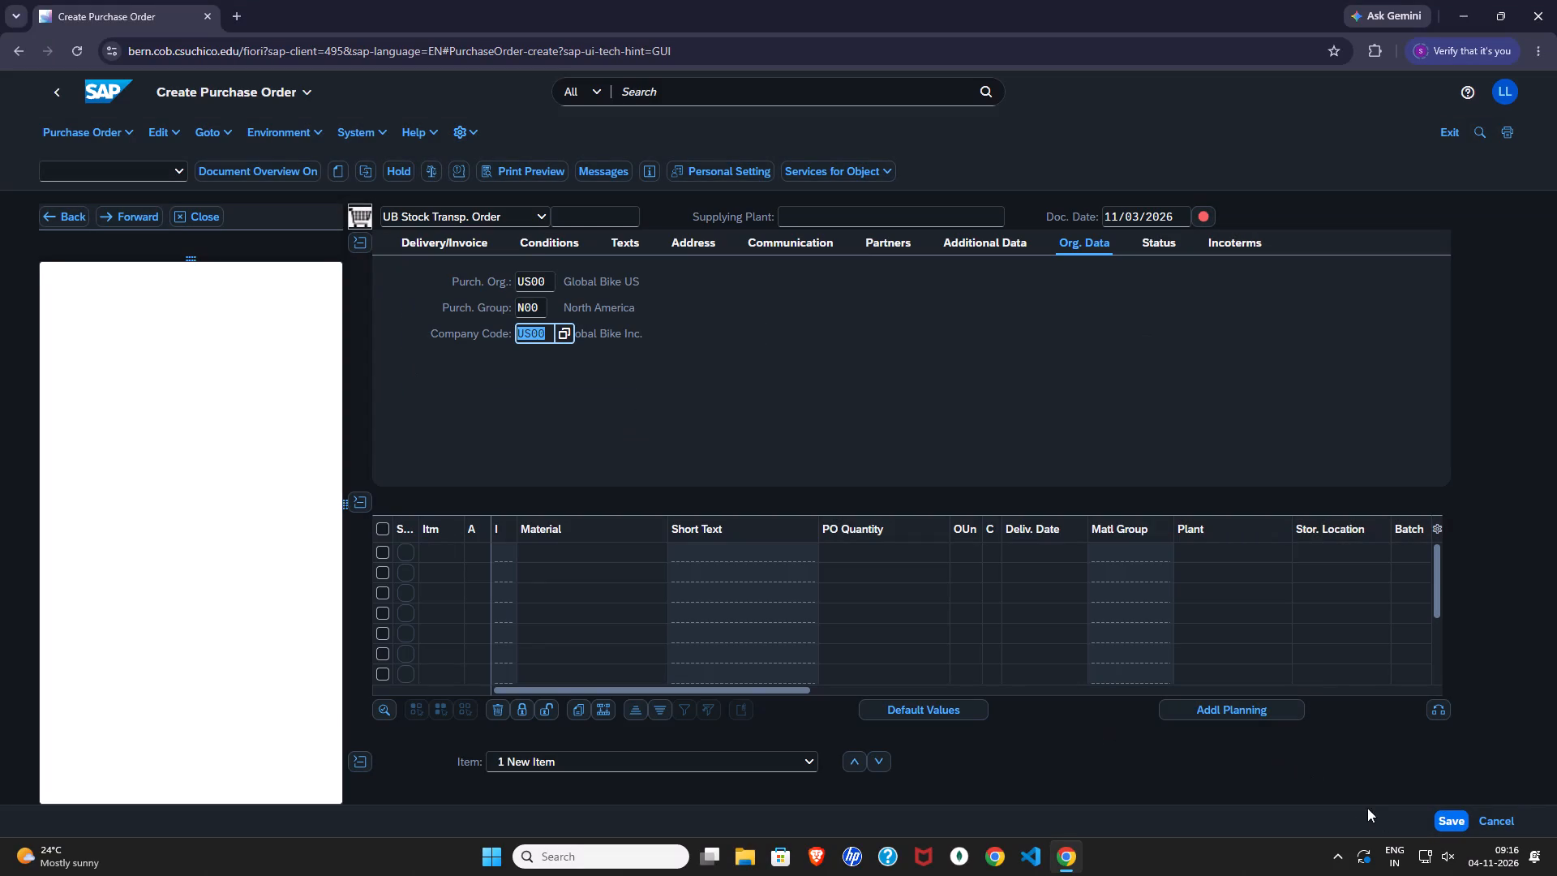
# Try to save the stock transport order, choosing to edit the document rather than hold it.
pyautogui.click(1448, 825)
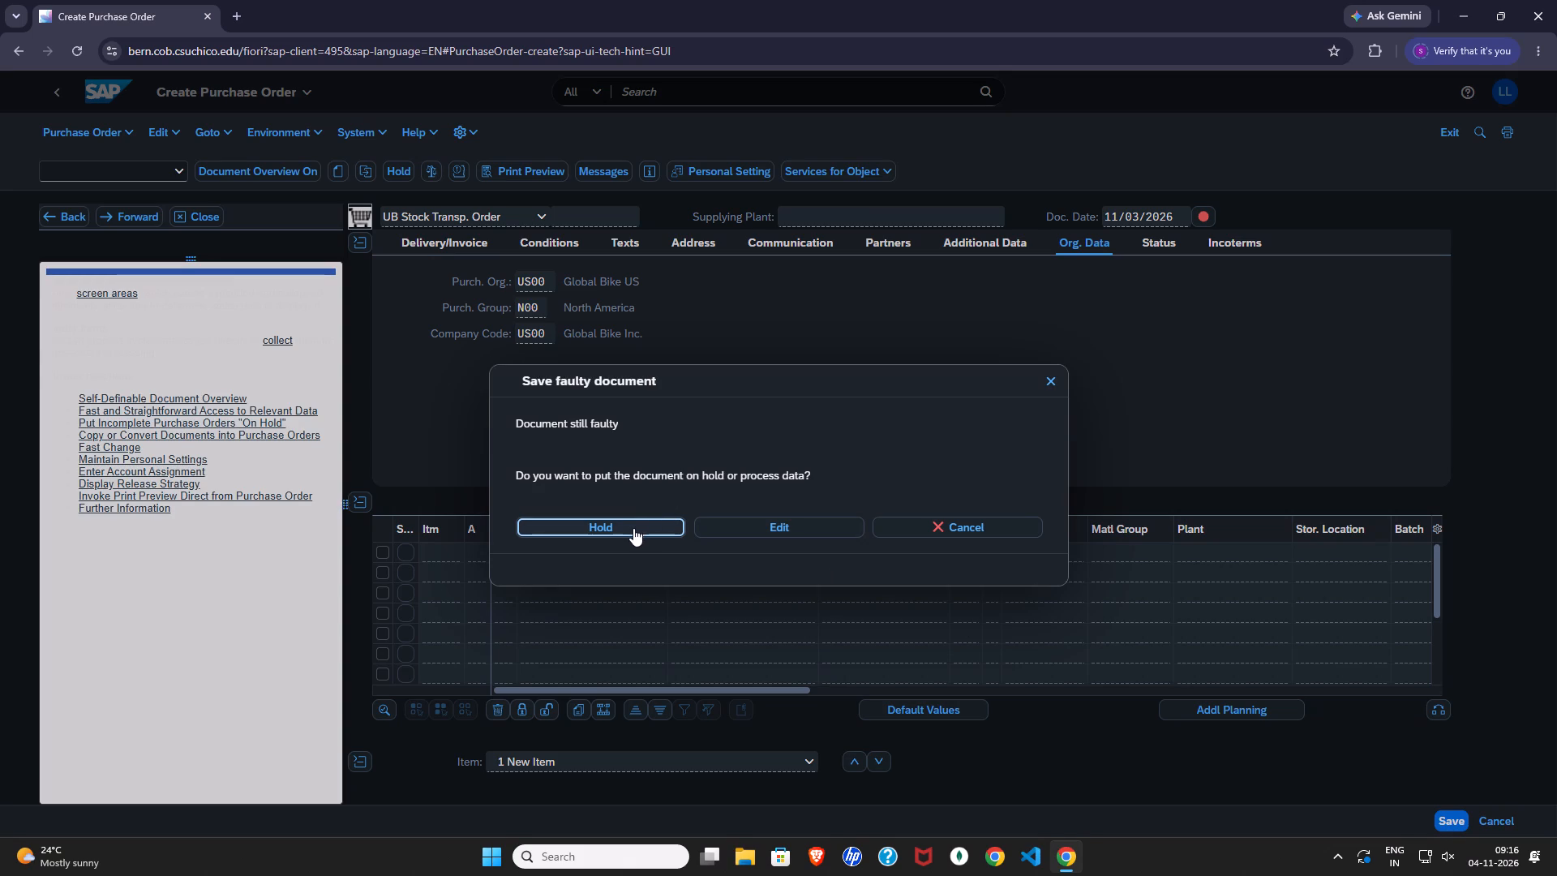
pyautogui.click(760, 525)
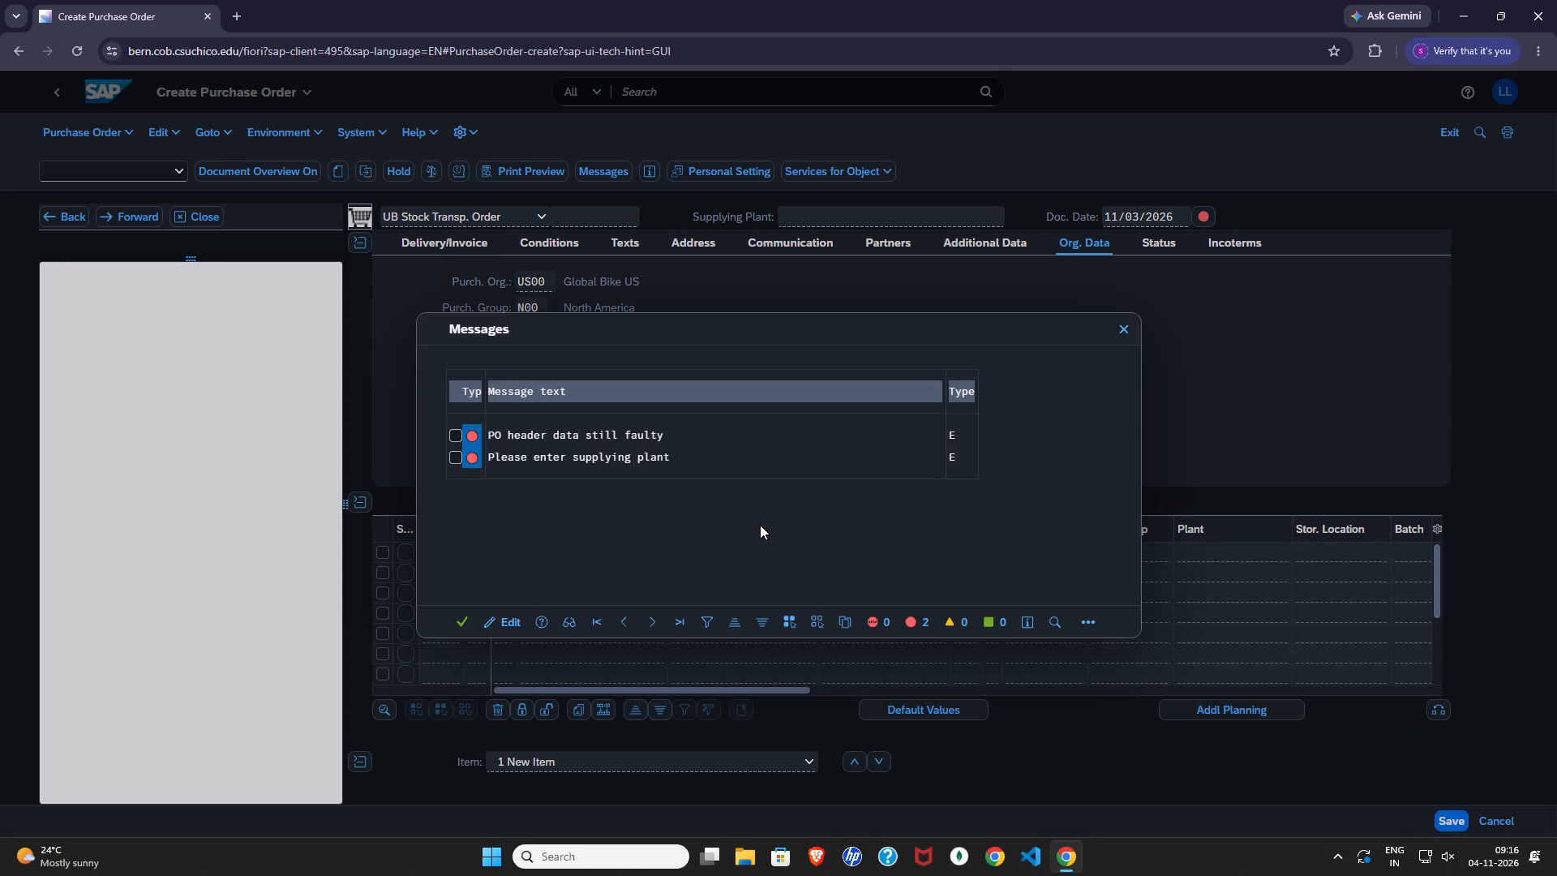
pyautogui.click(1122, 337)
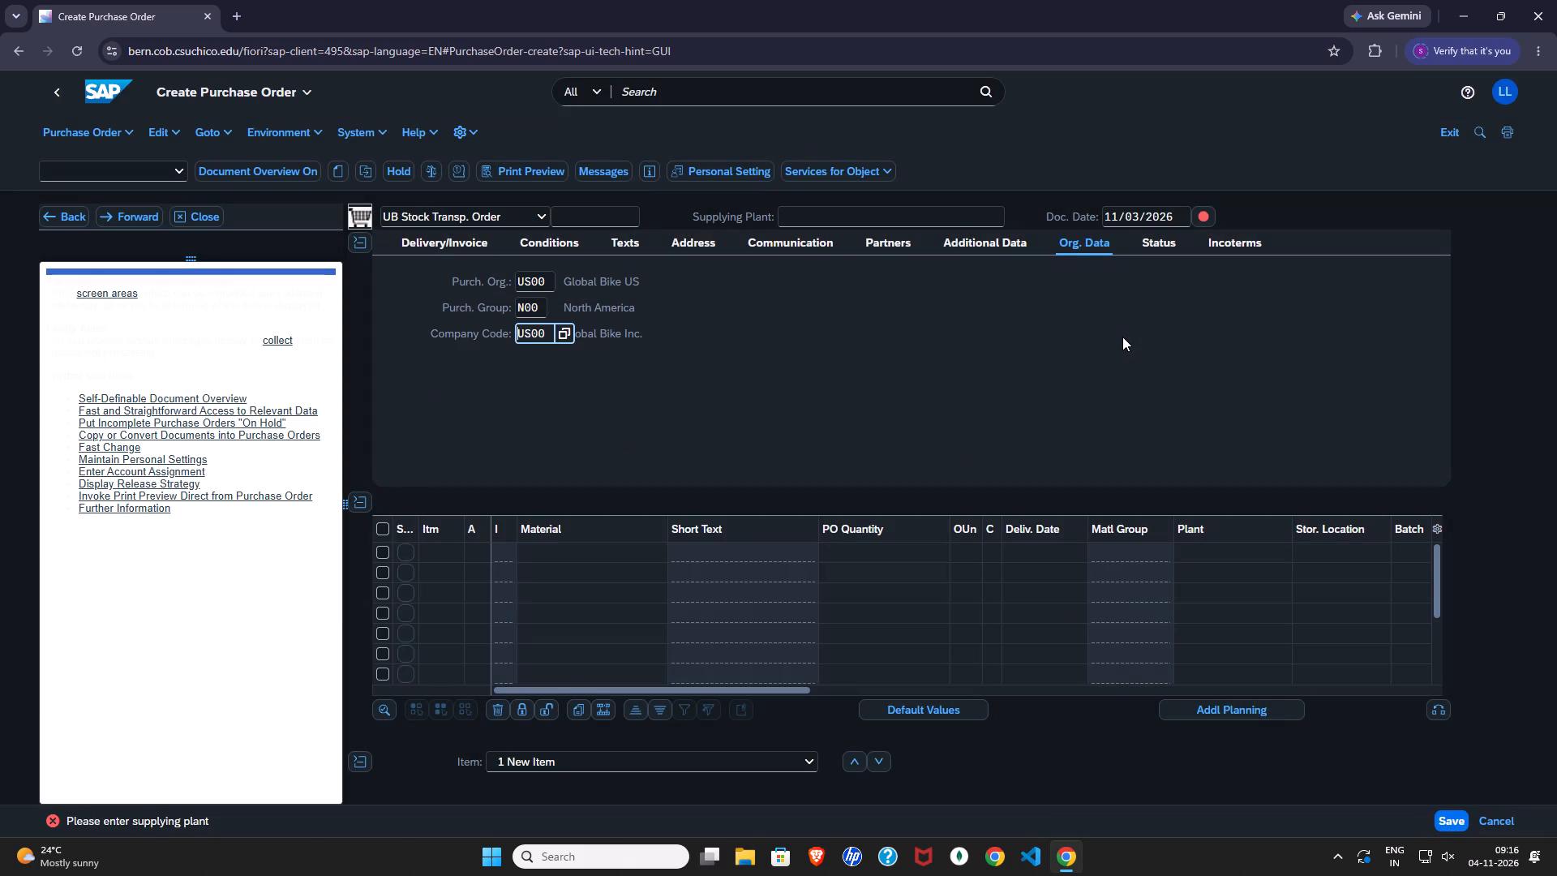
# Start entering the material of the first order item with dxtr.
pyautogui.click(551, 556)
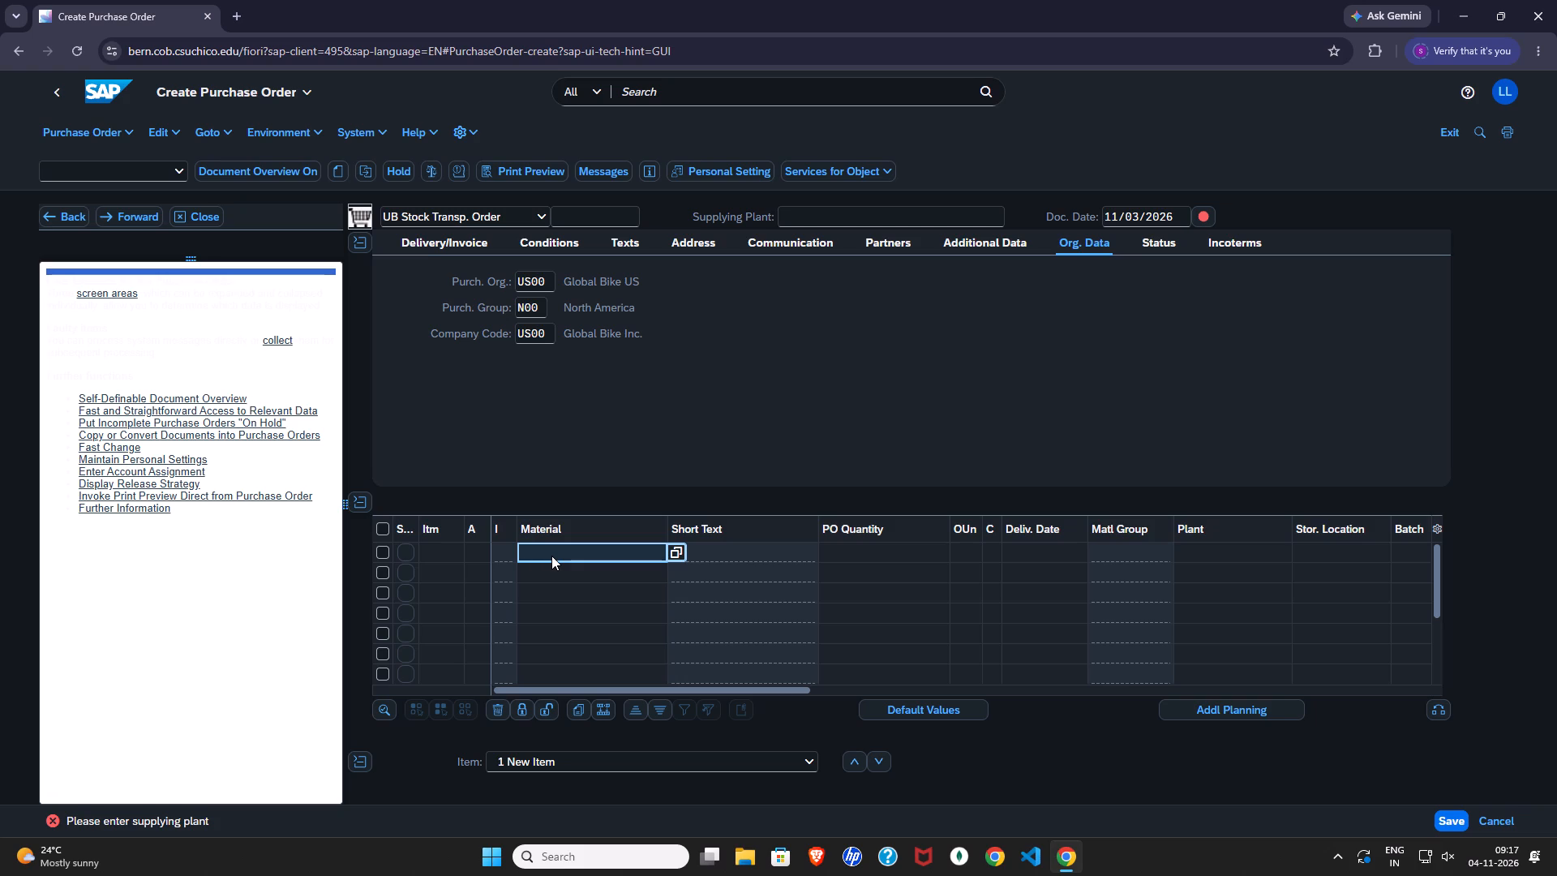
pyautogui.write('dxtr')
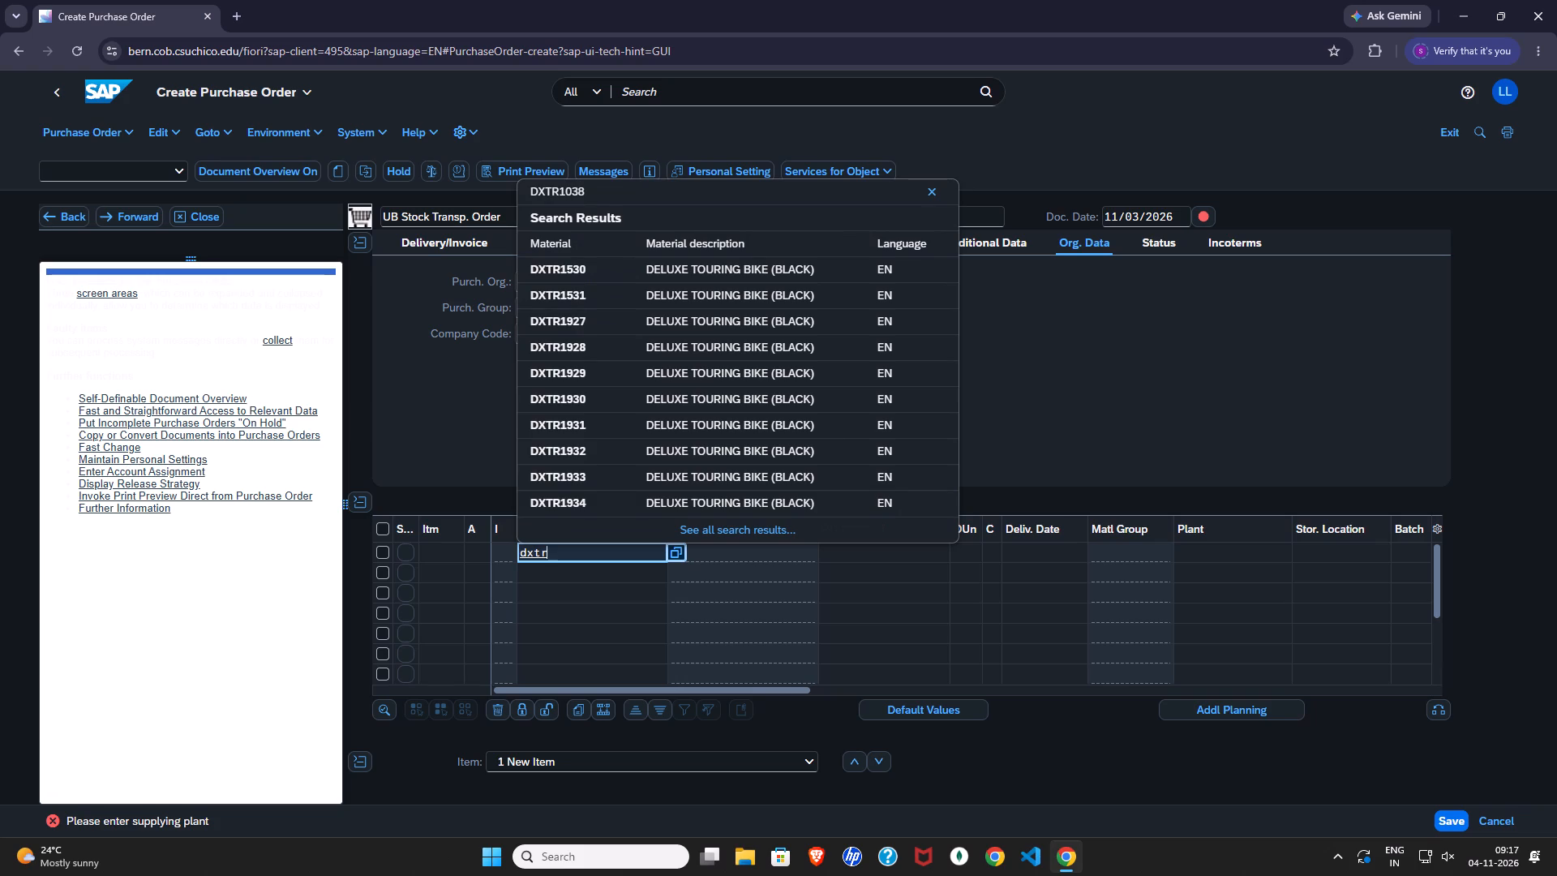
# Abandon the current order and start a new purchase order from the Warehouse Management page's Create Purchase Order app.
pyautogui.click(95, 87)
pyautogui.click(1515, 136)
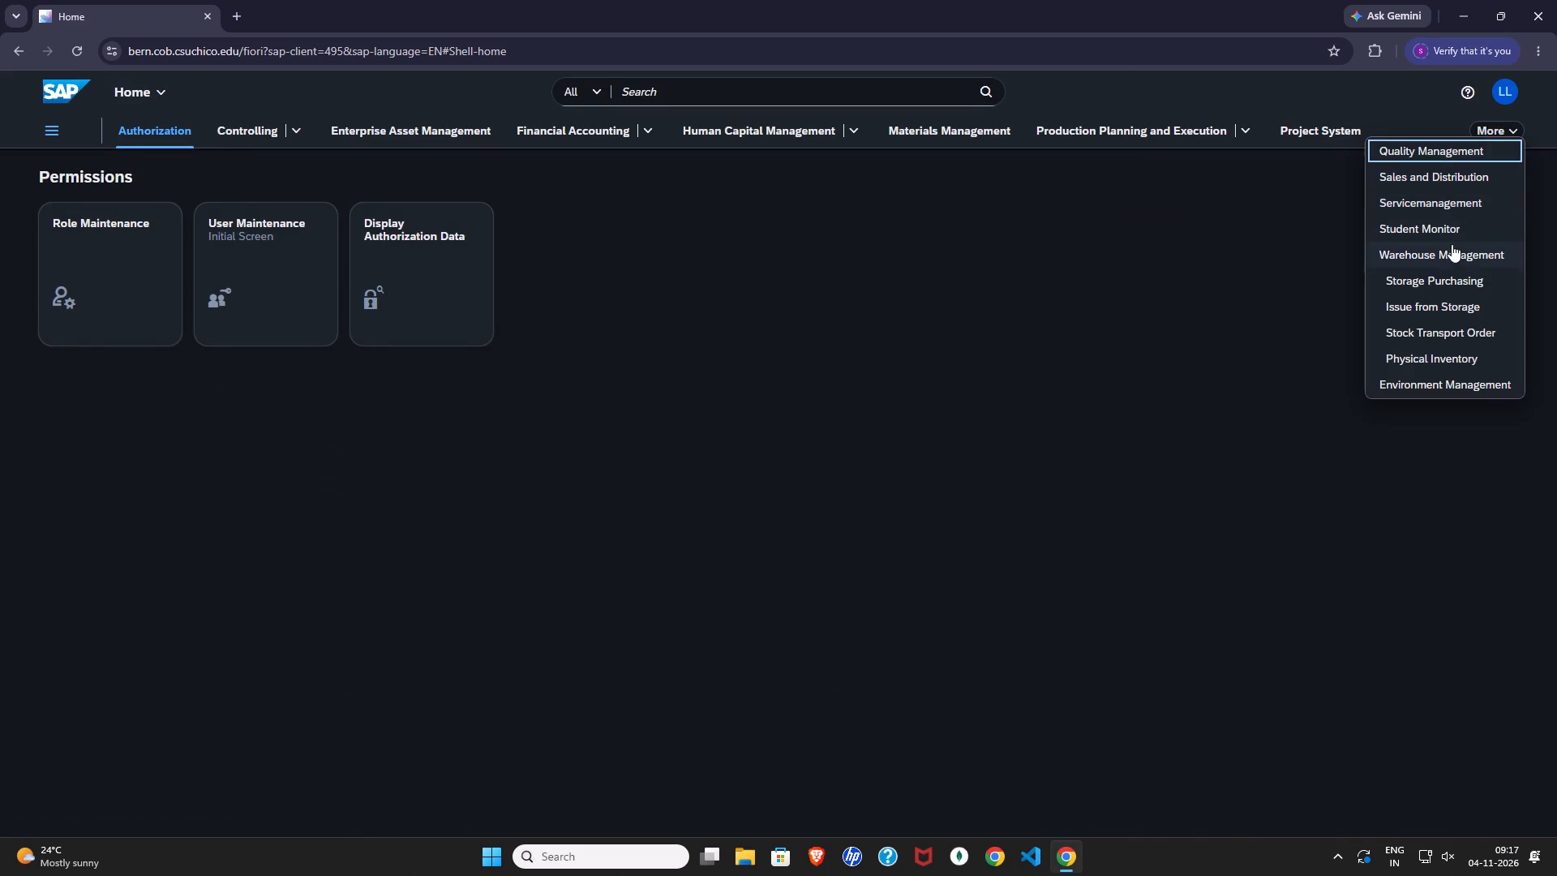
pyautogui.click(1452, 244)
pyautogui.scroll(-5, 158, 417)
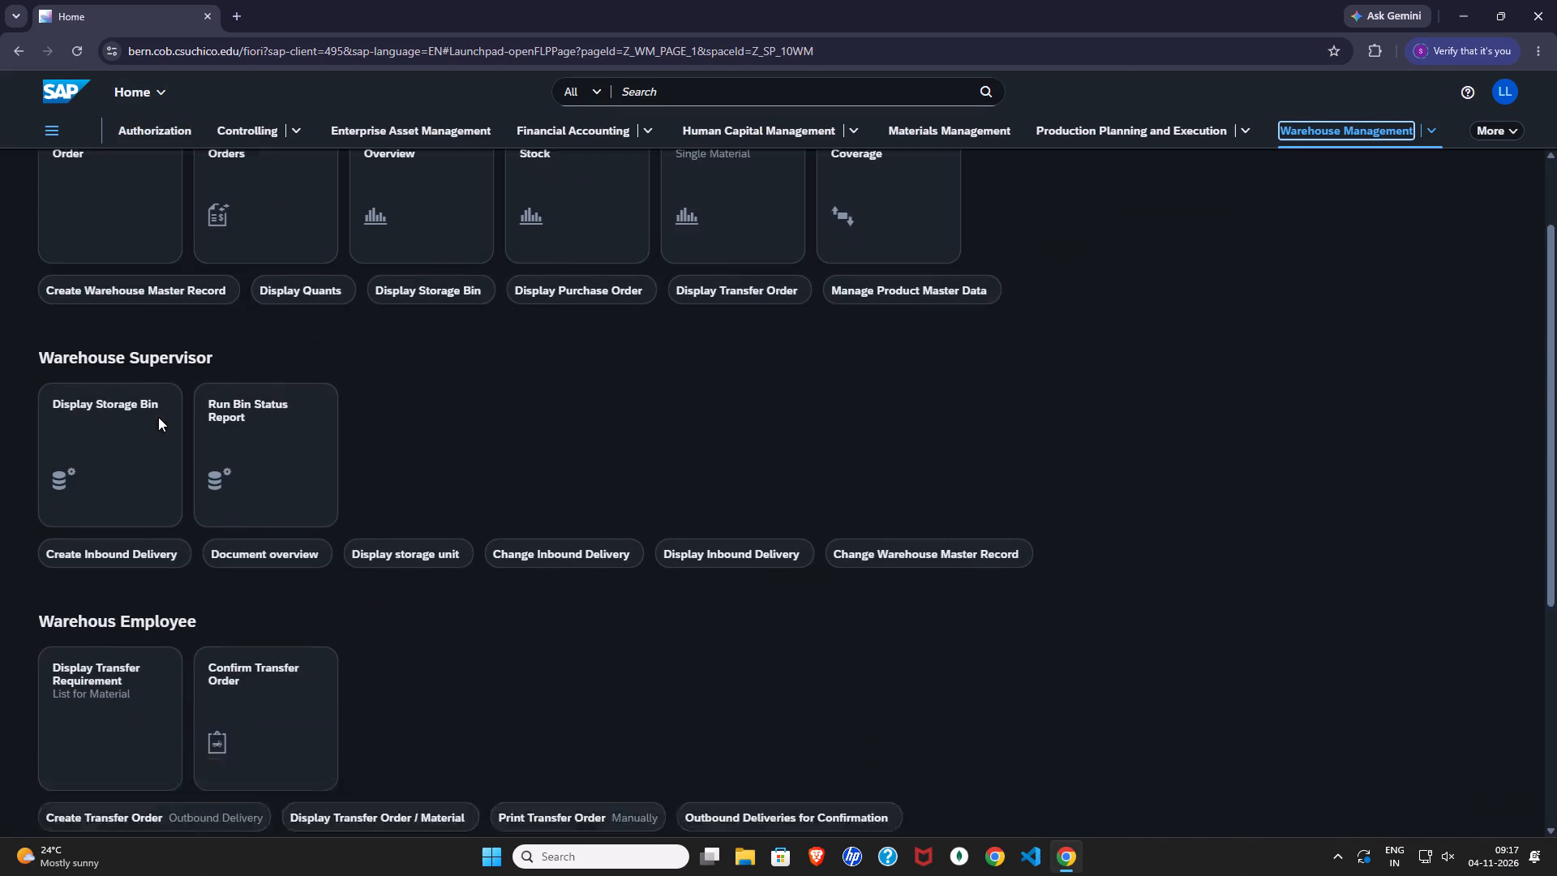
pyautogui.scroll(-6, 163, 417)
pyautogui.scroll(14, 198, 457)
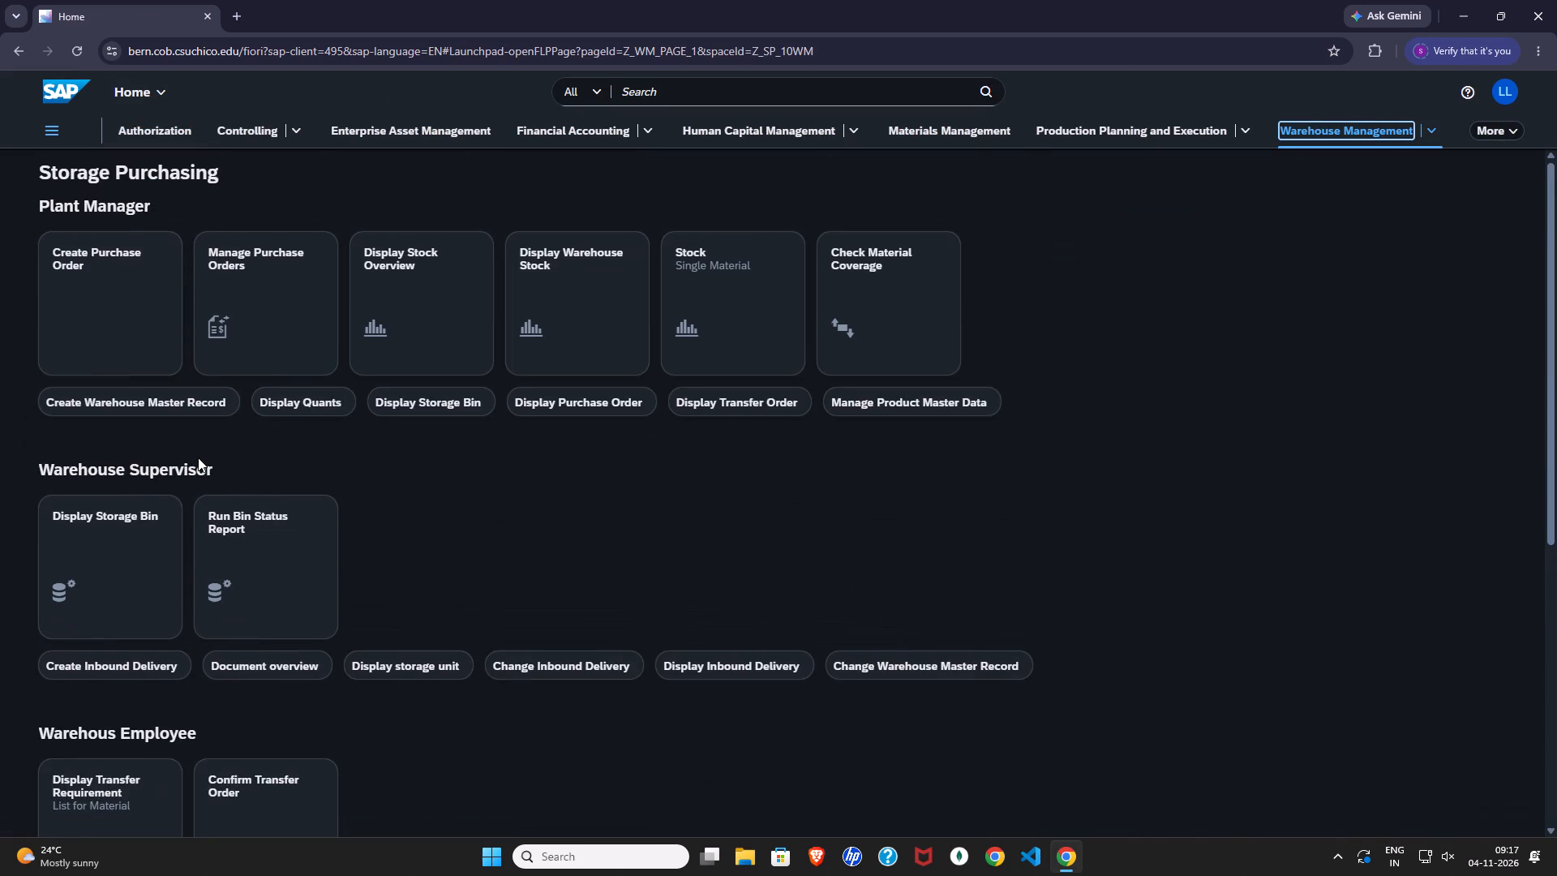
pyautogui.click(80, 271)
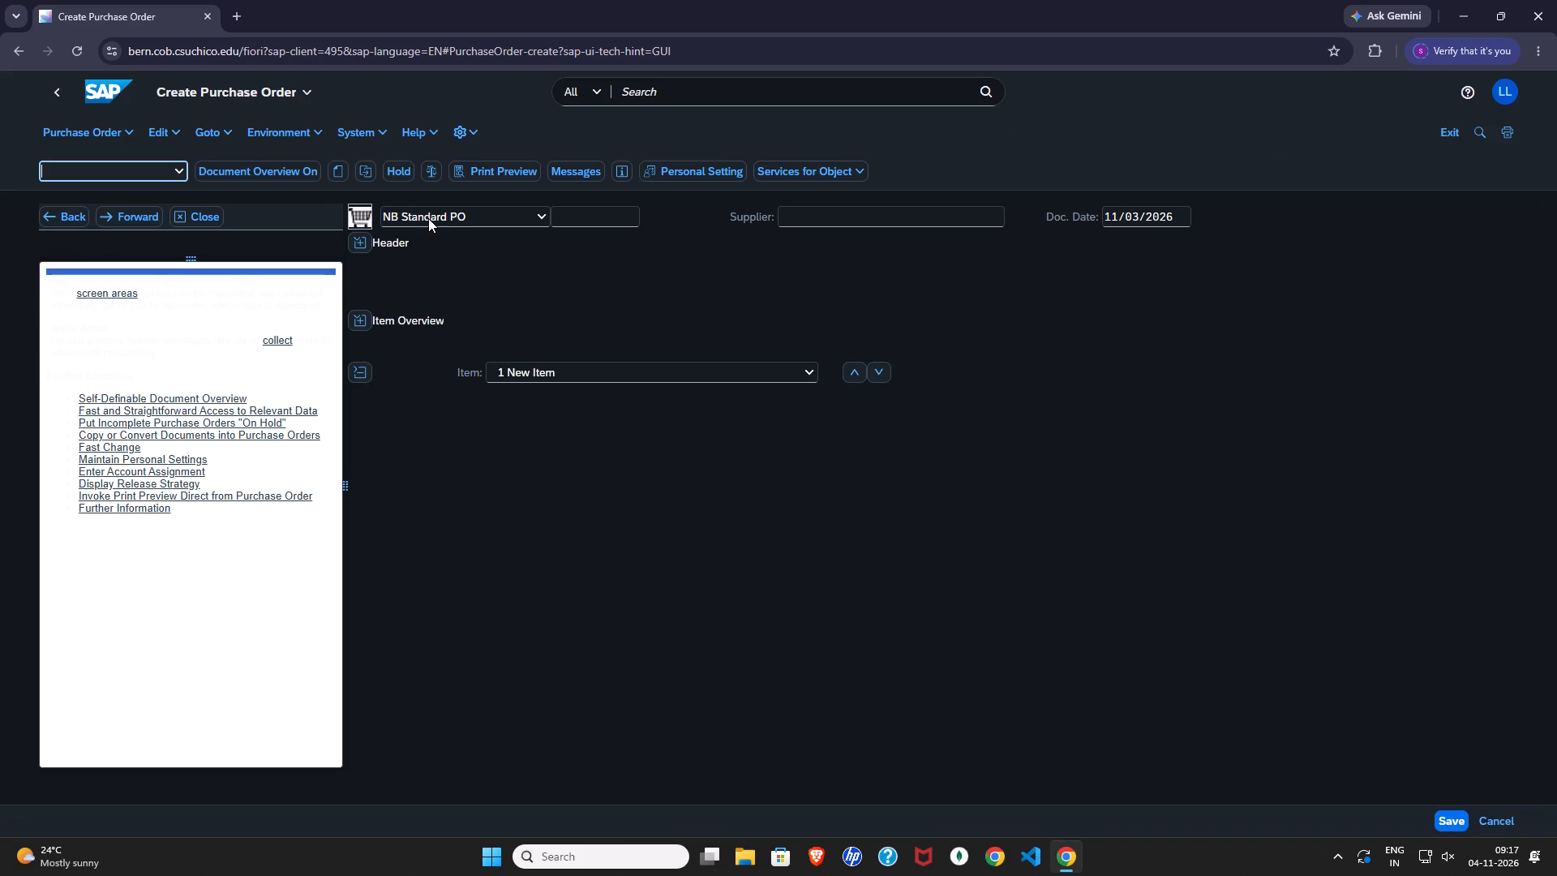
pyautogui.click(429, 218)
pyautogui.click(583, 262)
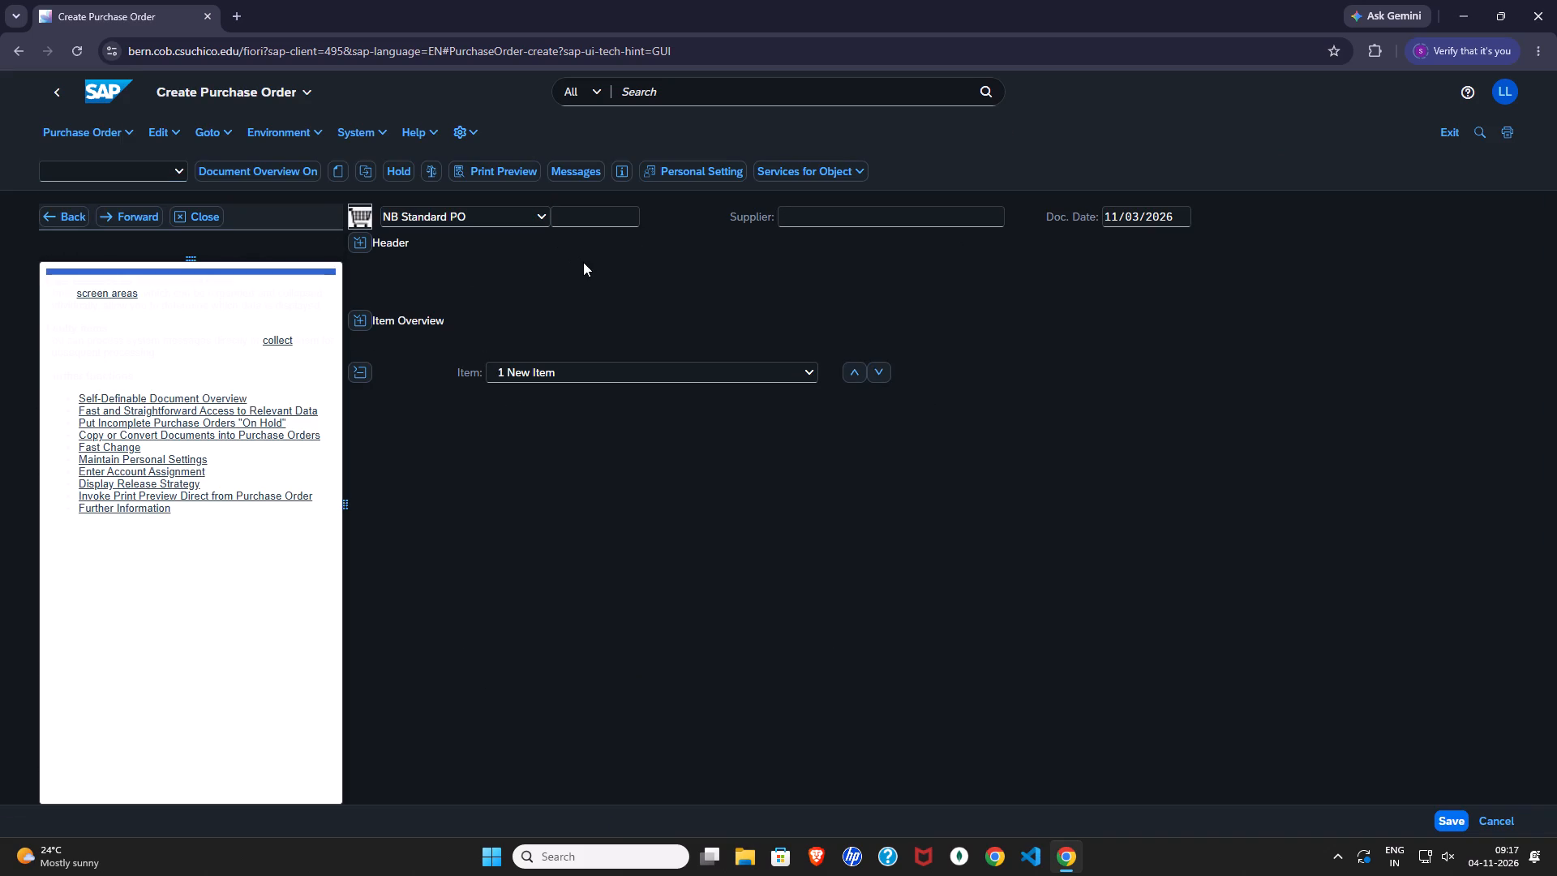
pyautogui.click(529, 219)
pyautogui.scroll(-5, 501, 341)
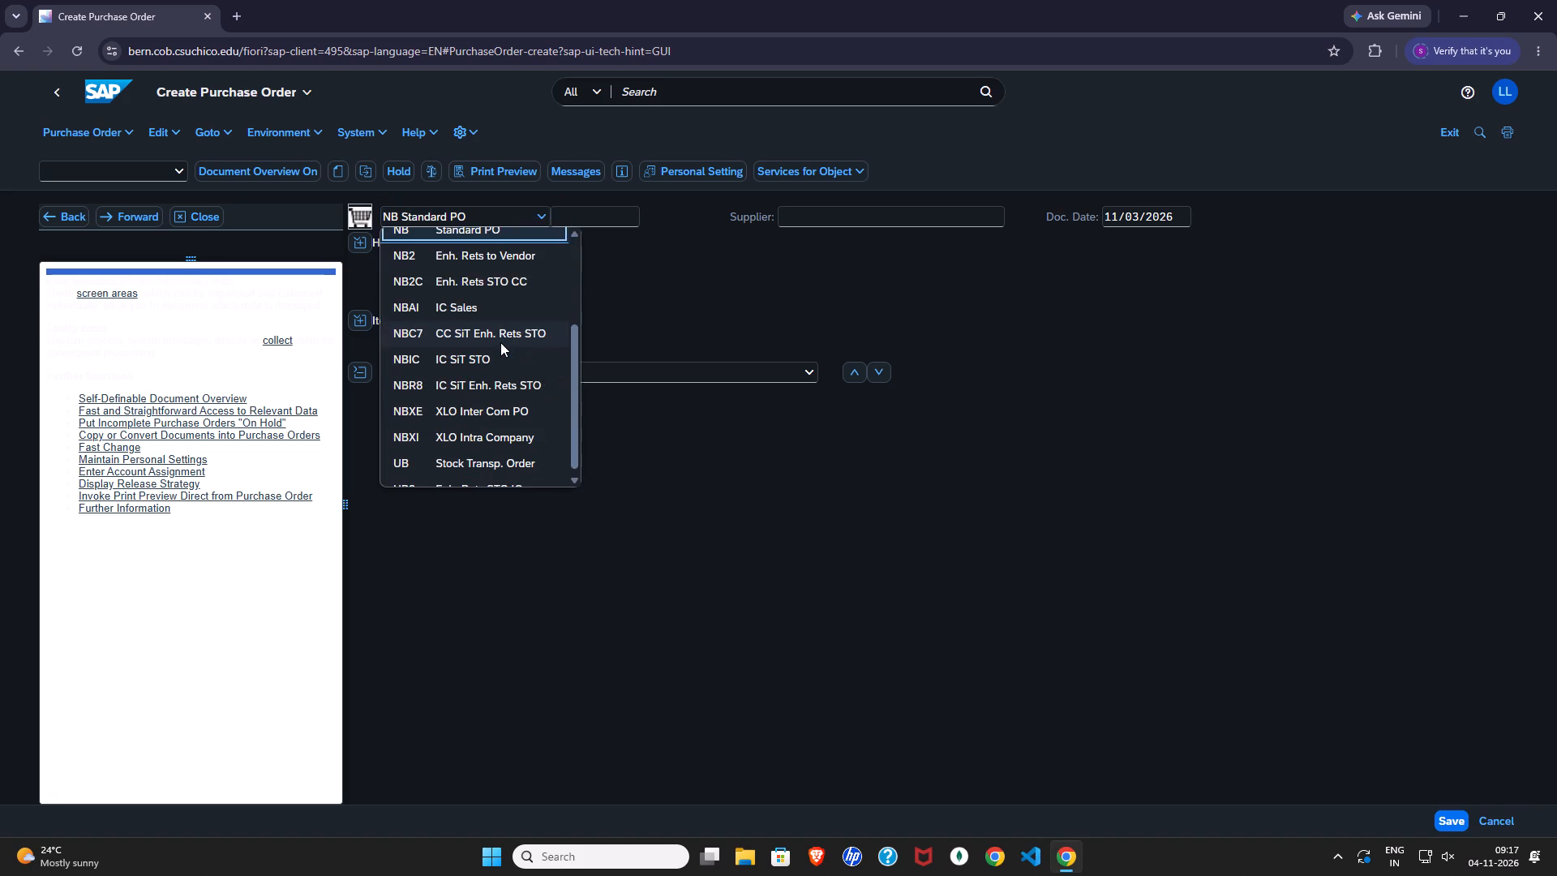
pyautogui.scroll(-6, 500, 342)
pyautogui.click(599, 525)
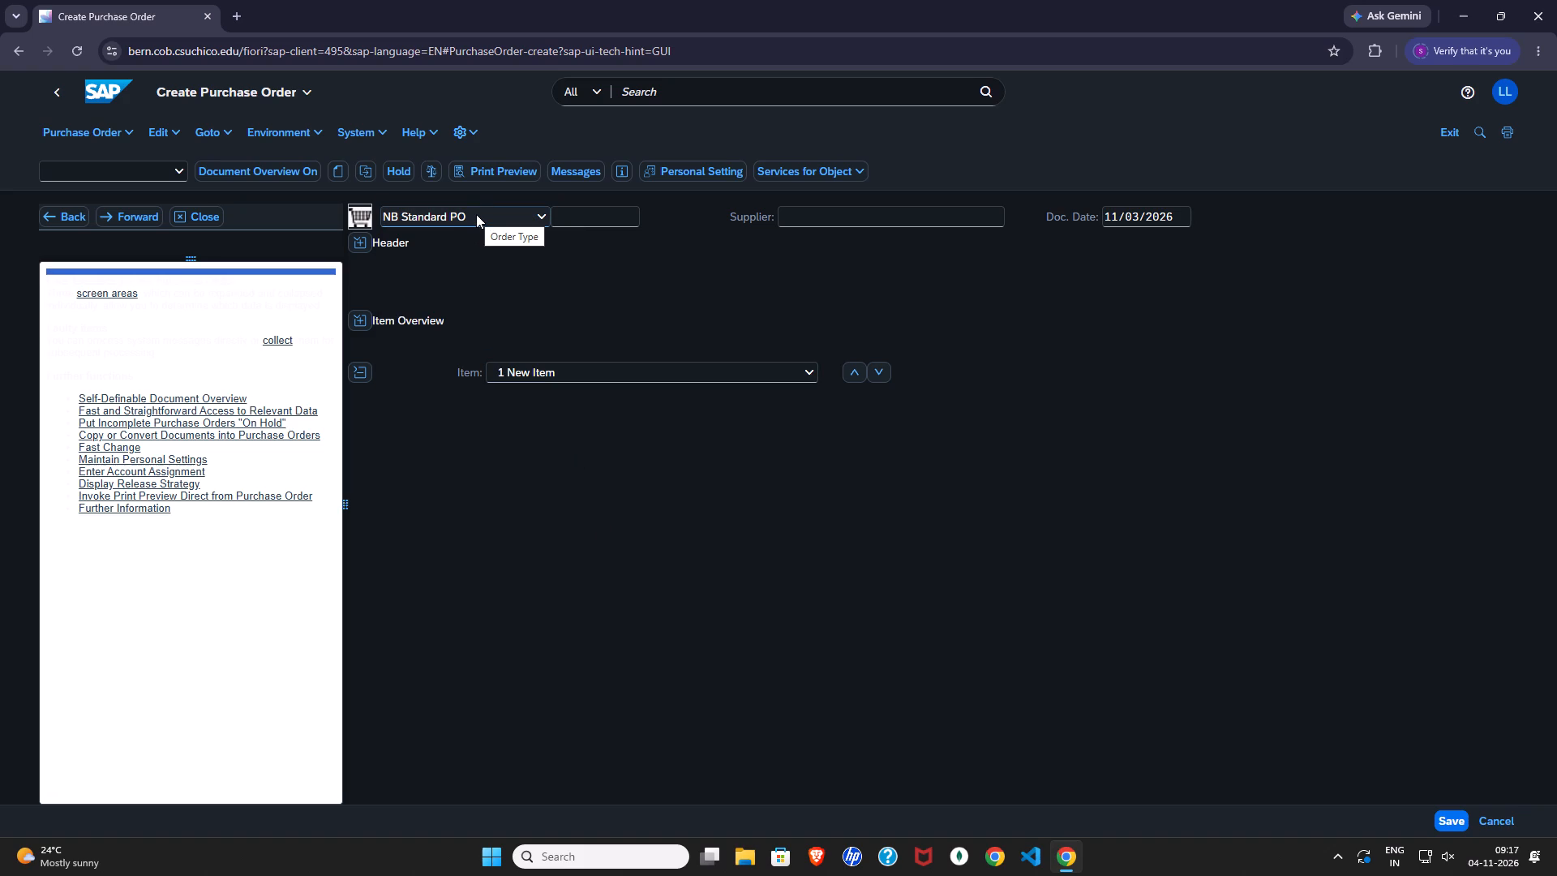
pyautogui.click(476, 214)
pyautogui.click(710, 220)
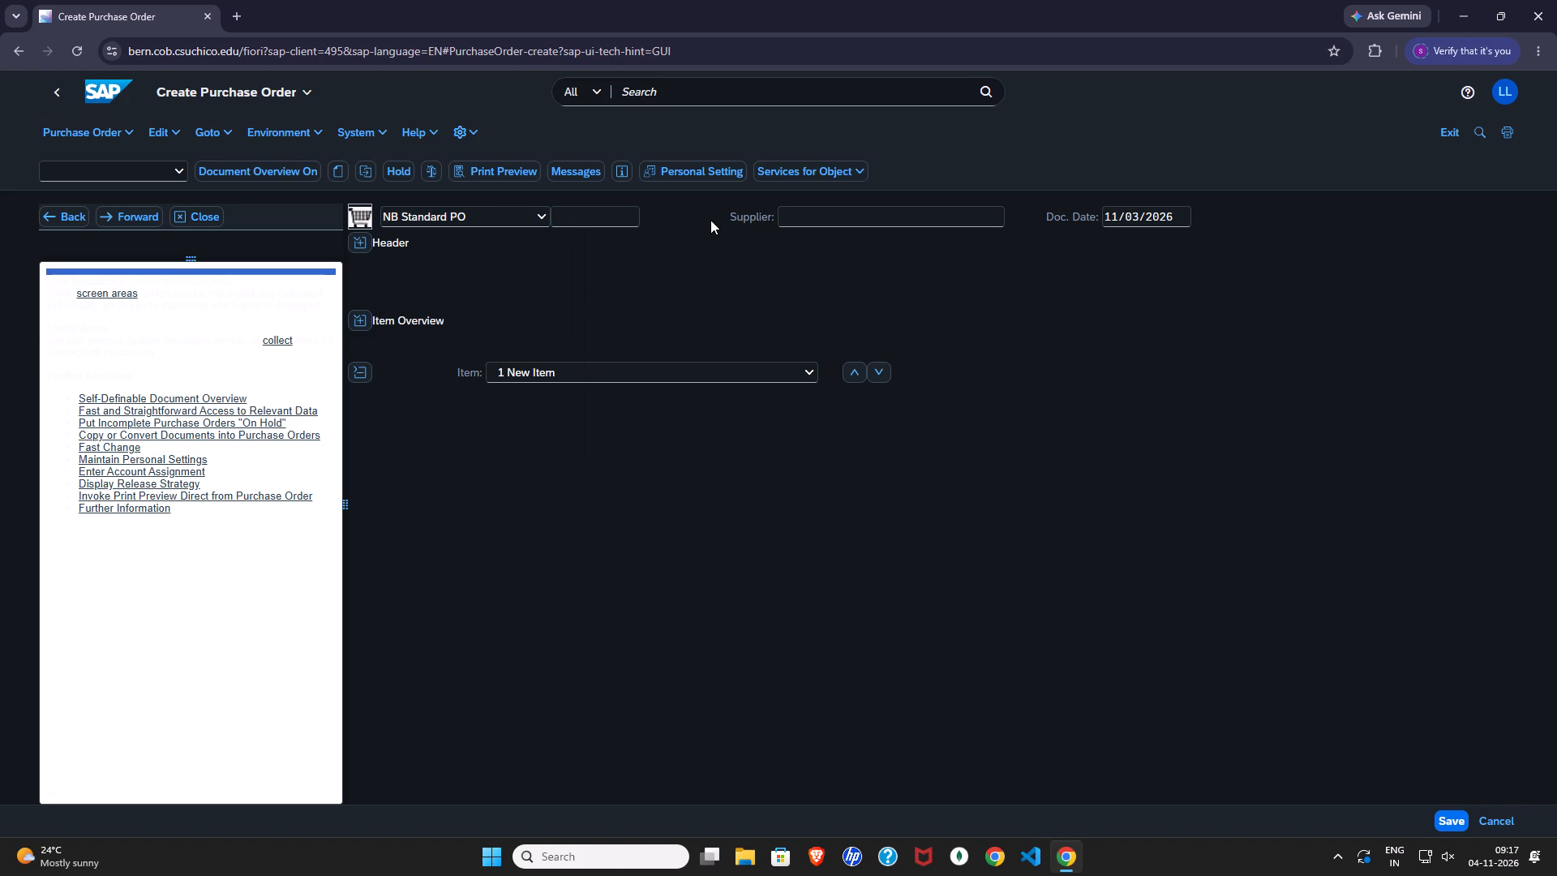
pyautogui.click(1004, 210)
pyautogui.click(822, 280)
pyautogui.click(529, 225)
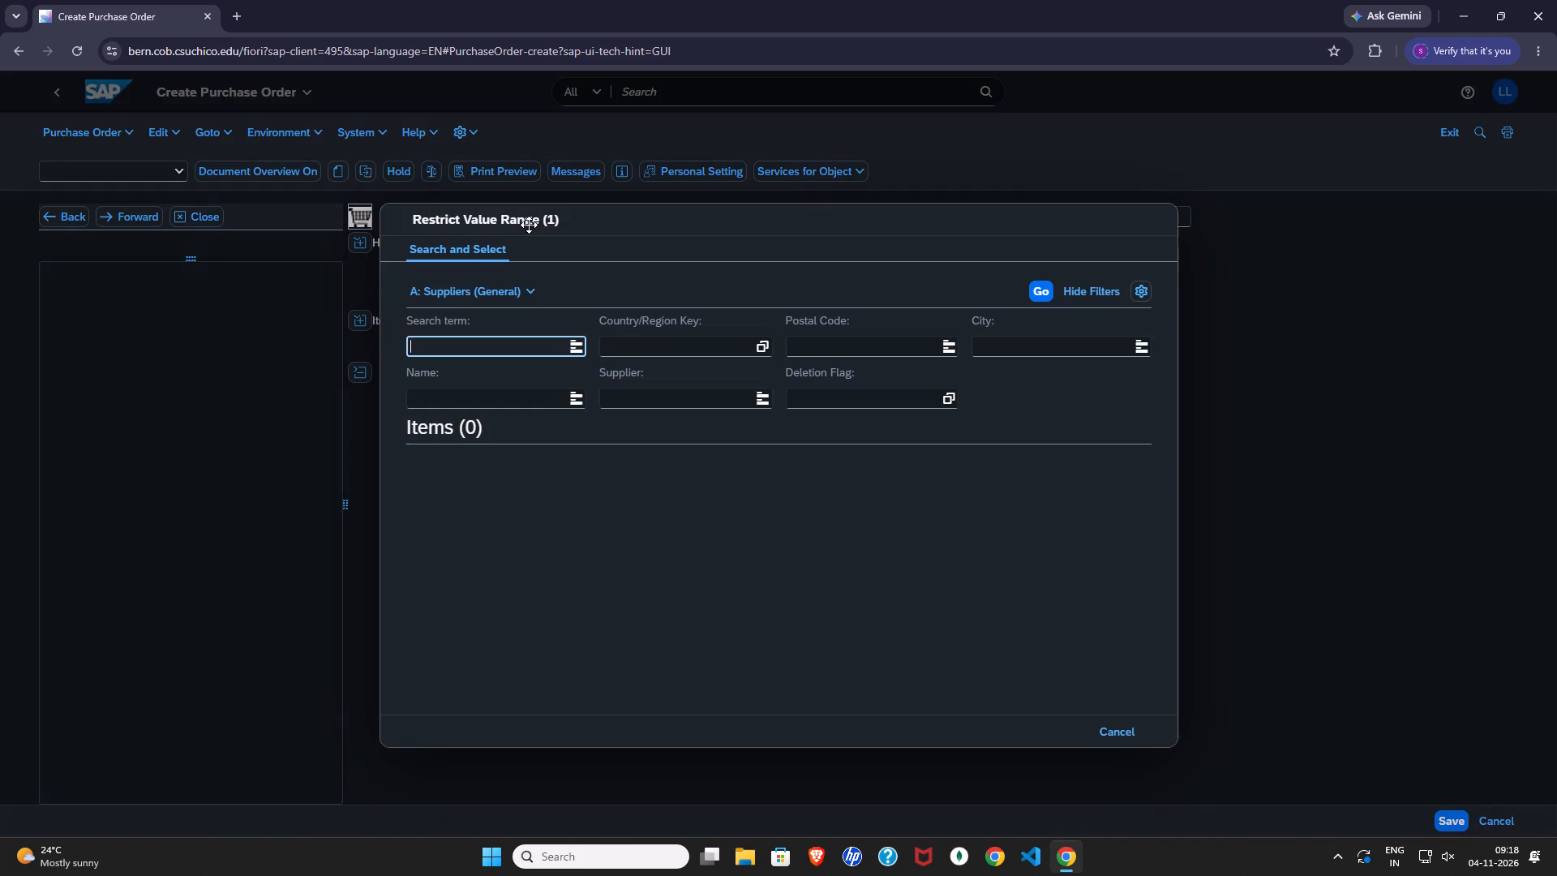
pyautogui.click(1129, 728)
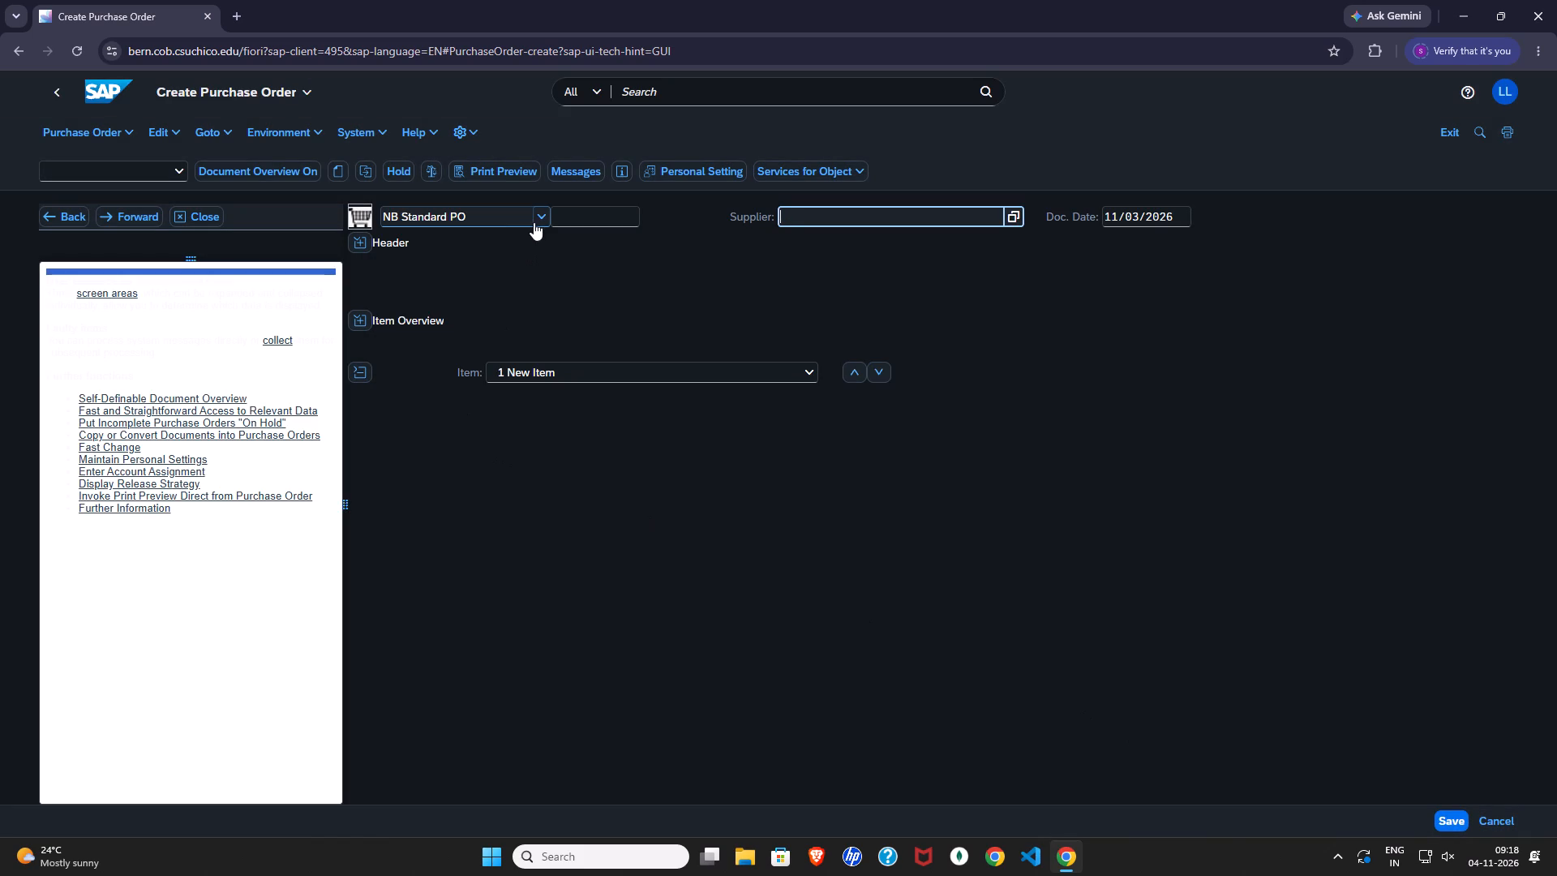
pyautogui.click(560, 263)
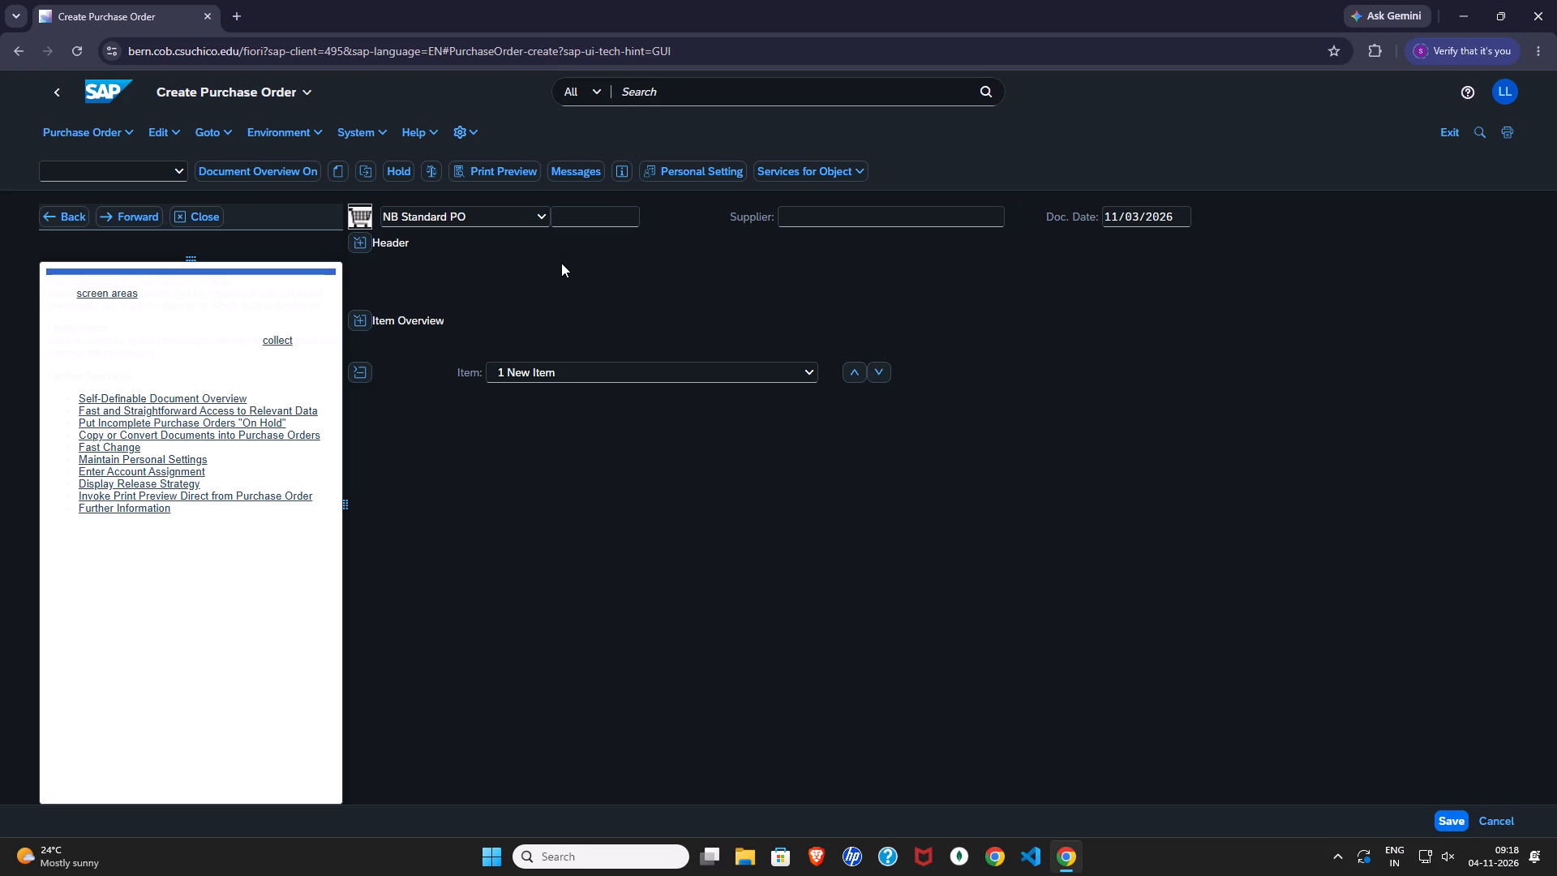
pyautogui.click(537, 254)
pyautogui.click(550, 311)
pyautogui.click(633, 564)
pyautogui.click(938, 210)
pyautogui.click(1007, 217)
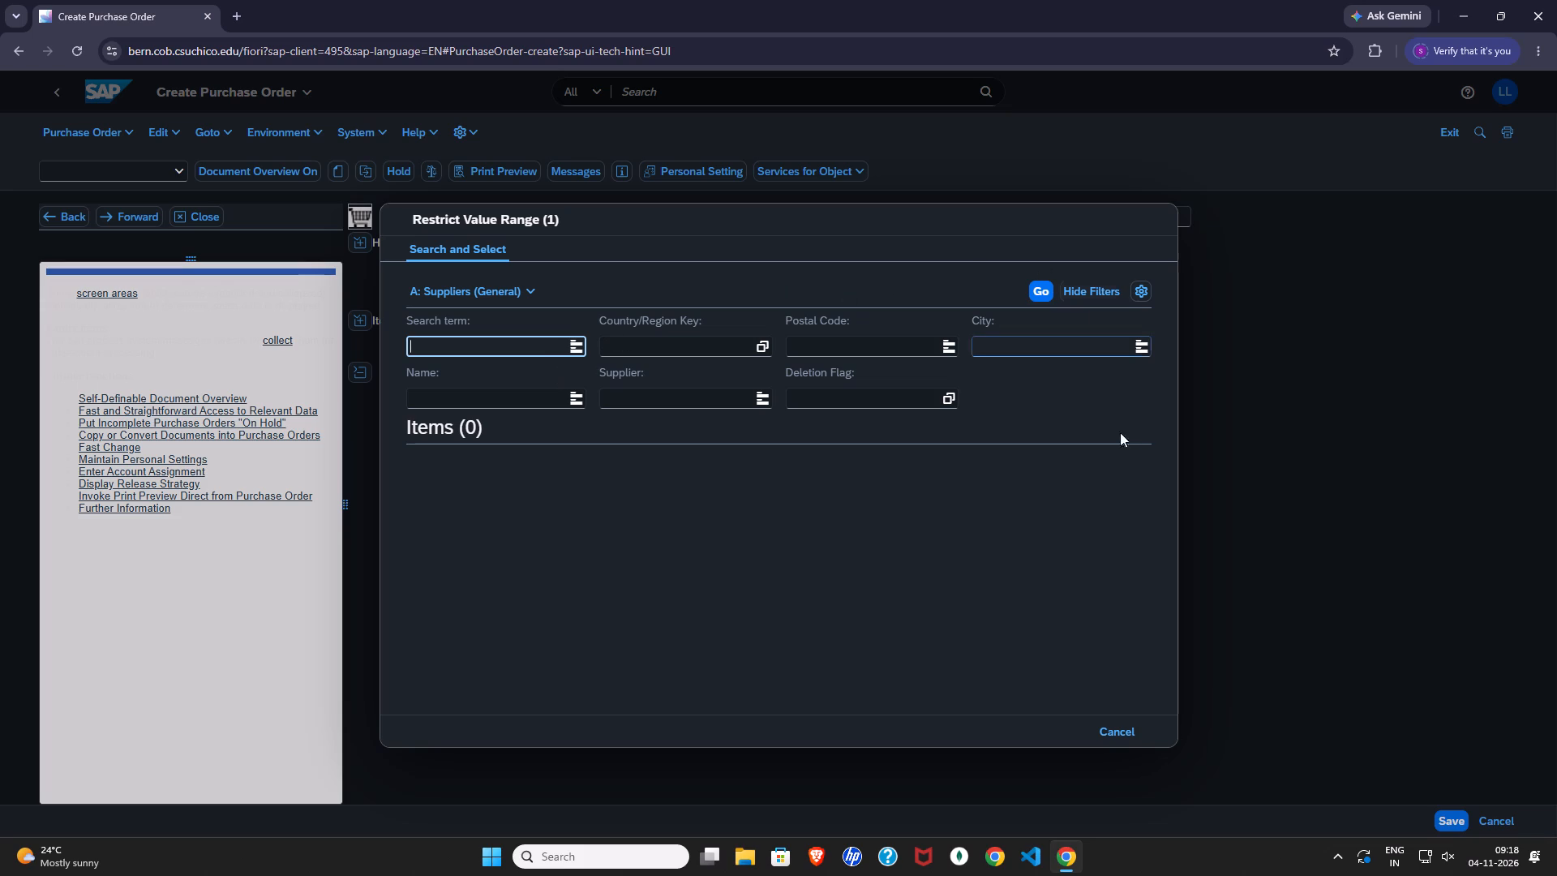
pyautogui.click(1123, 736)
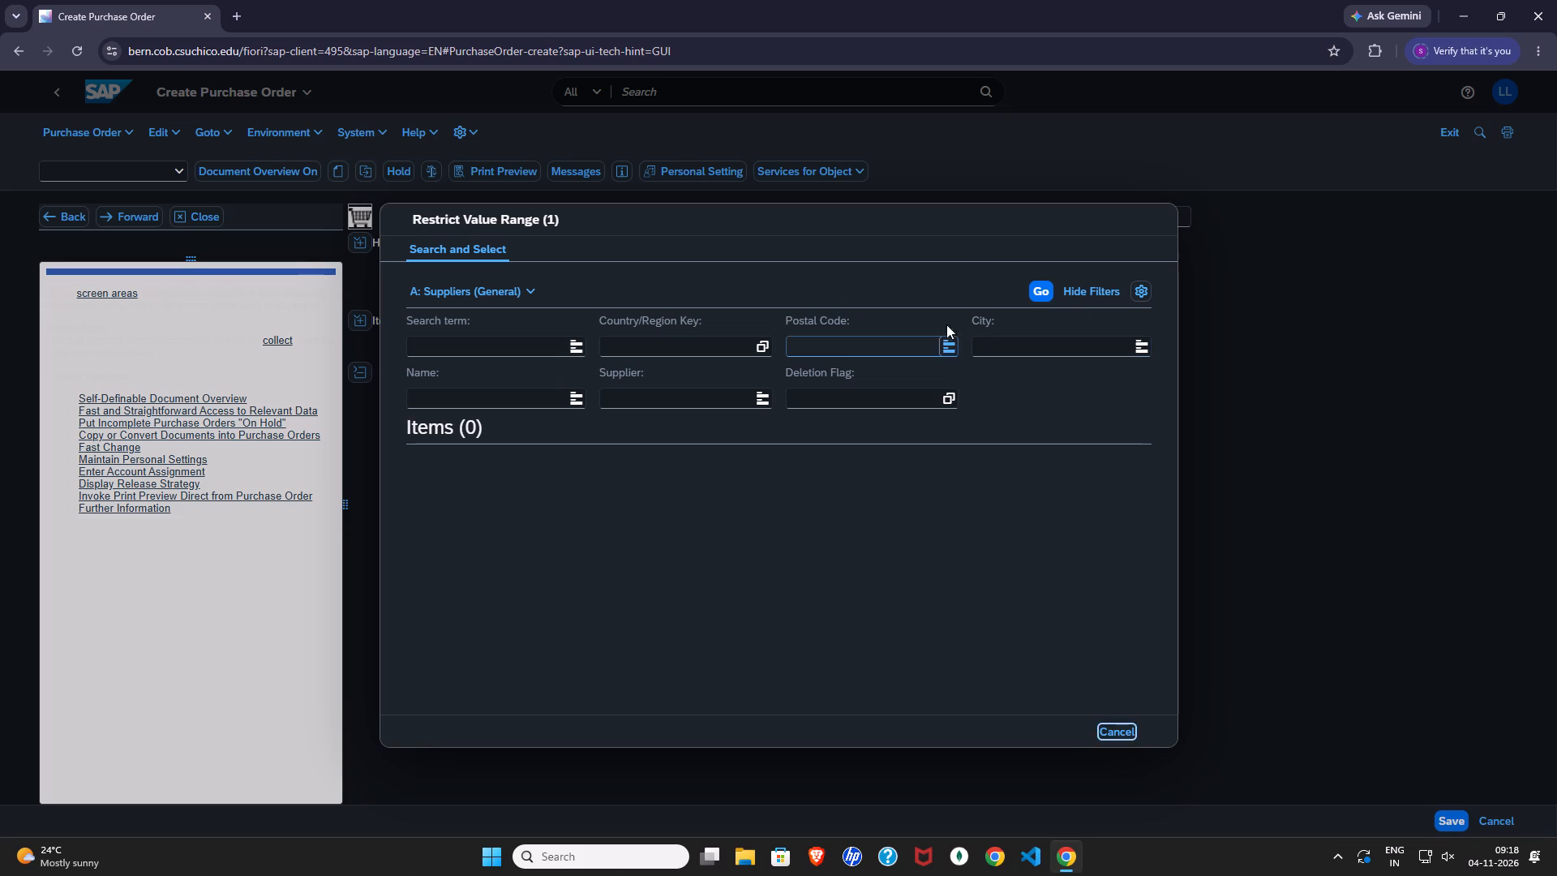
# Set the standard purchase order's supplier to 103038 and confirm the entry.
pyautogui.click(900, 219)
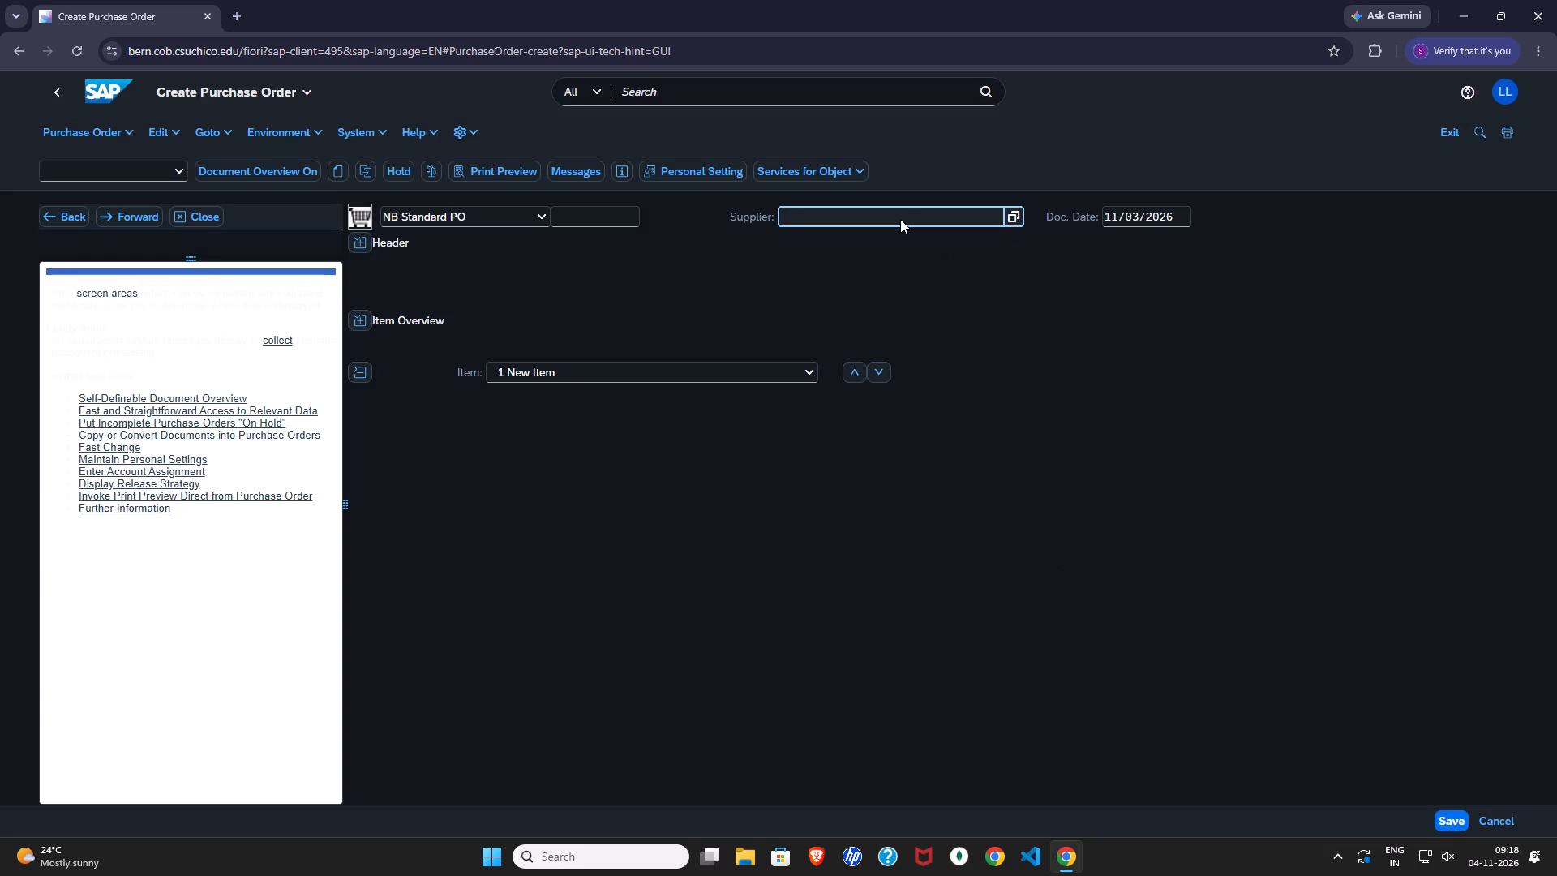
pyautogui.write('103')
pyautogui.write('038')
pyautogui.click(989, 268)
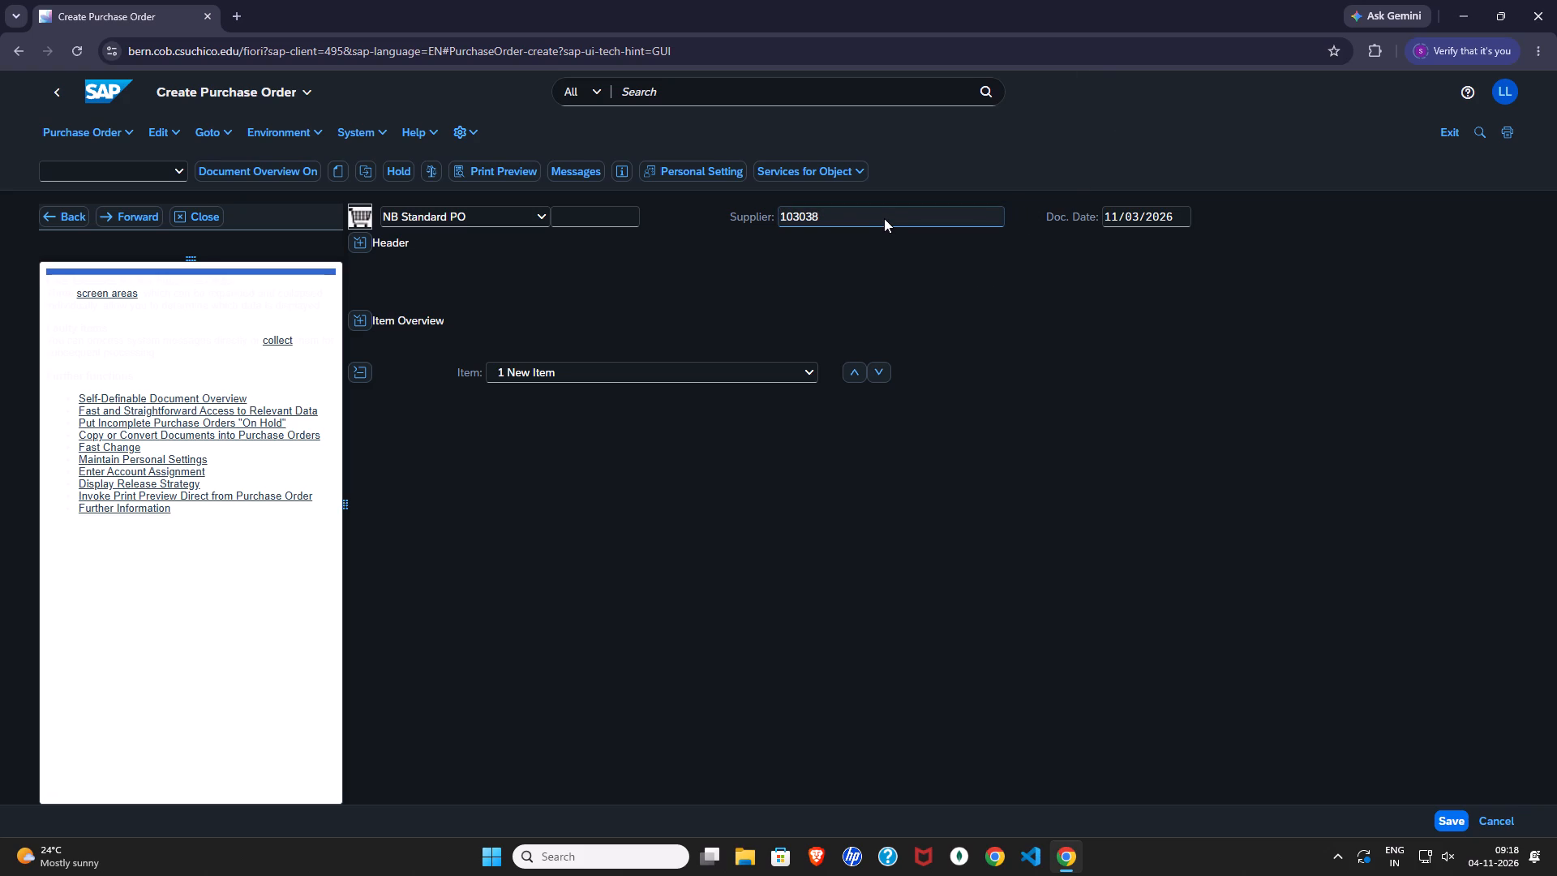
pyautogui.click(884, 218)
pyautogui.press('Return')
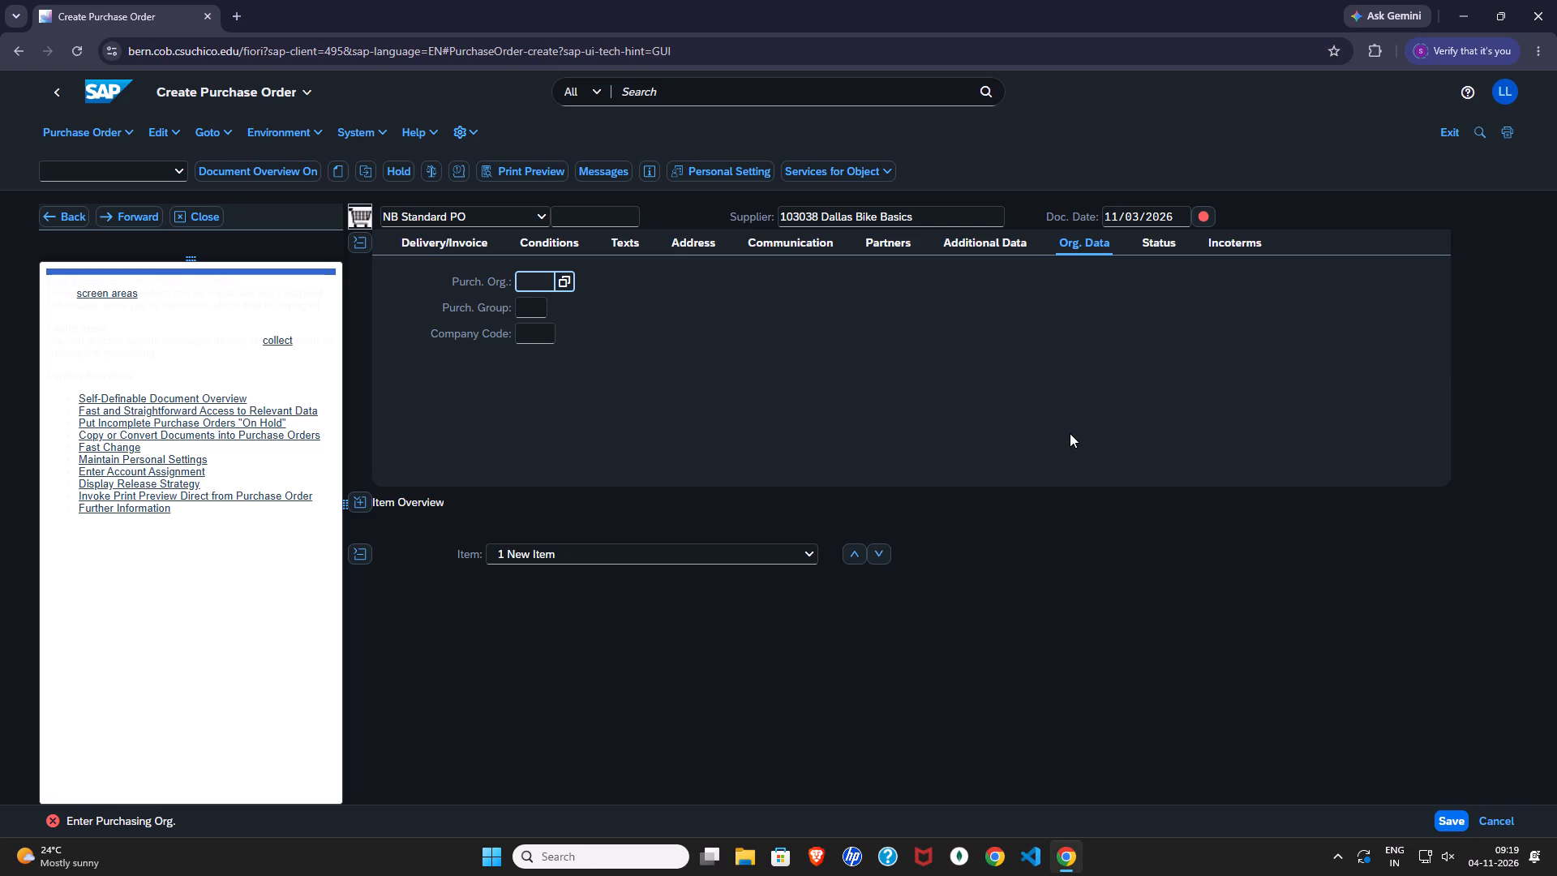
# Set the purchasing organization to US00 Global Bike US using the list of possible values.
pyautogui.click(566, 274)
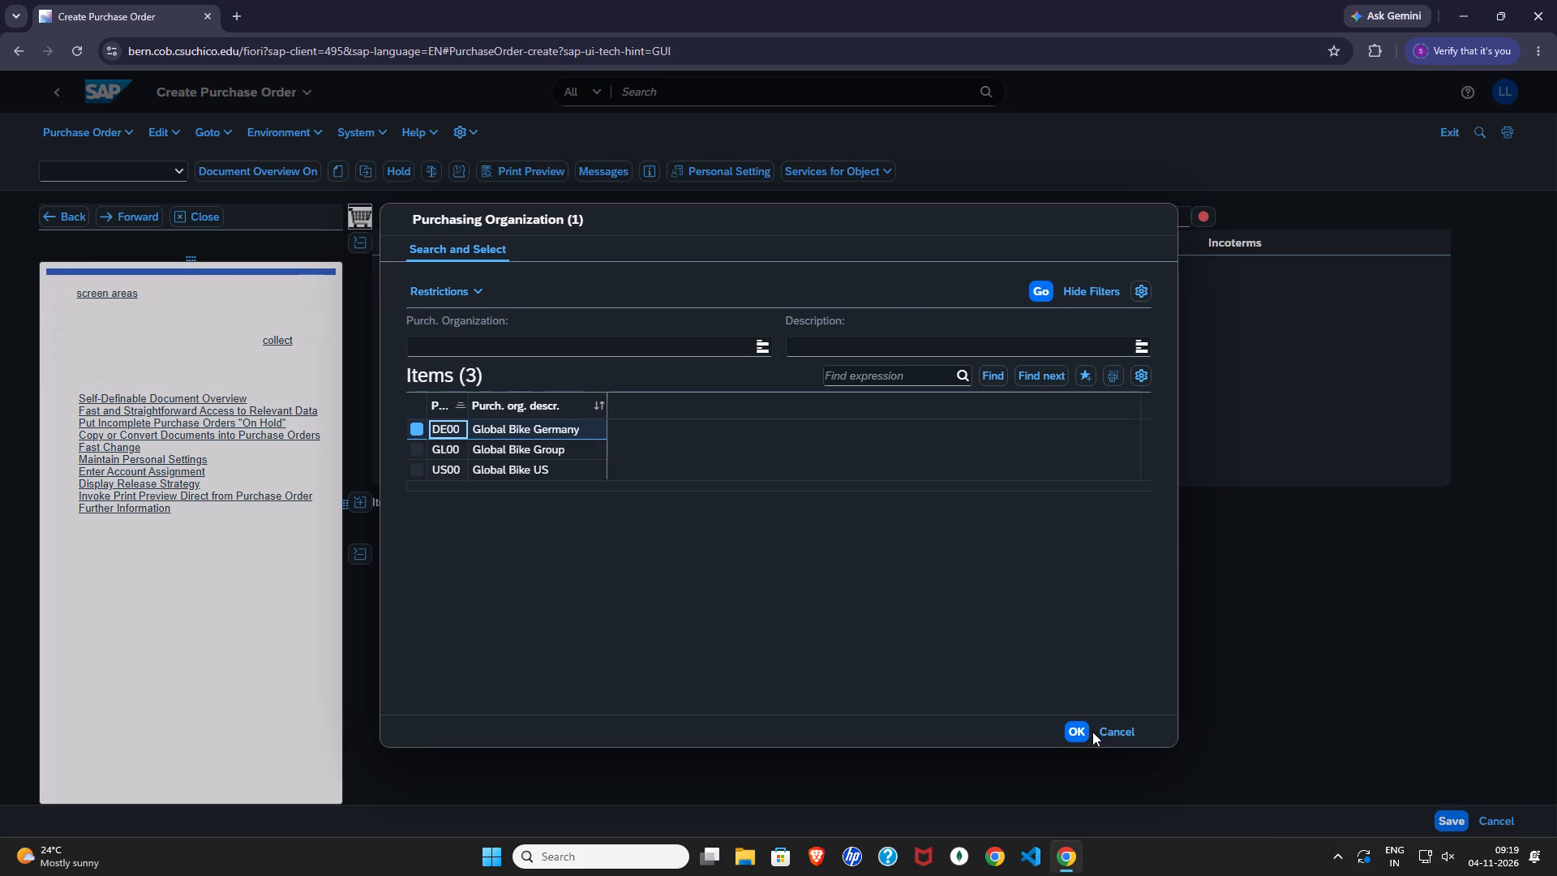
pyautogui.click(1128, 737)
pyautogui.click(568, 284)
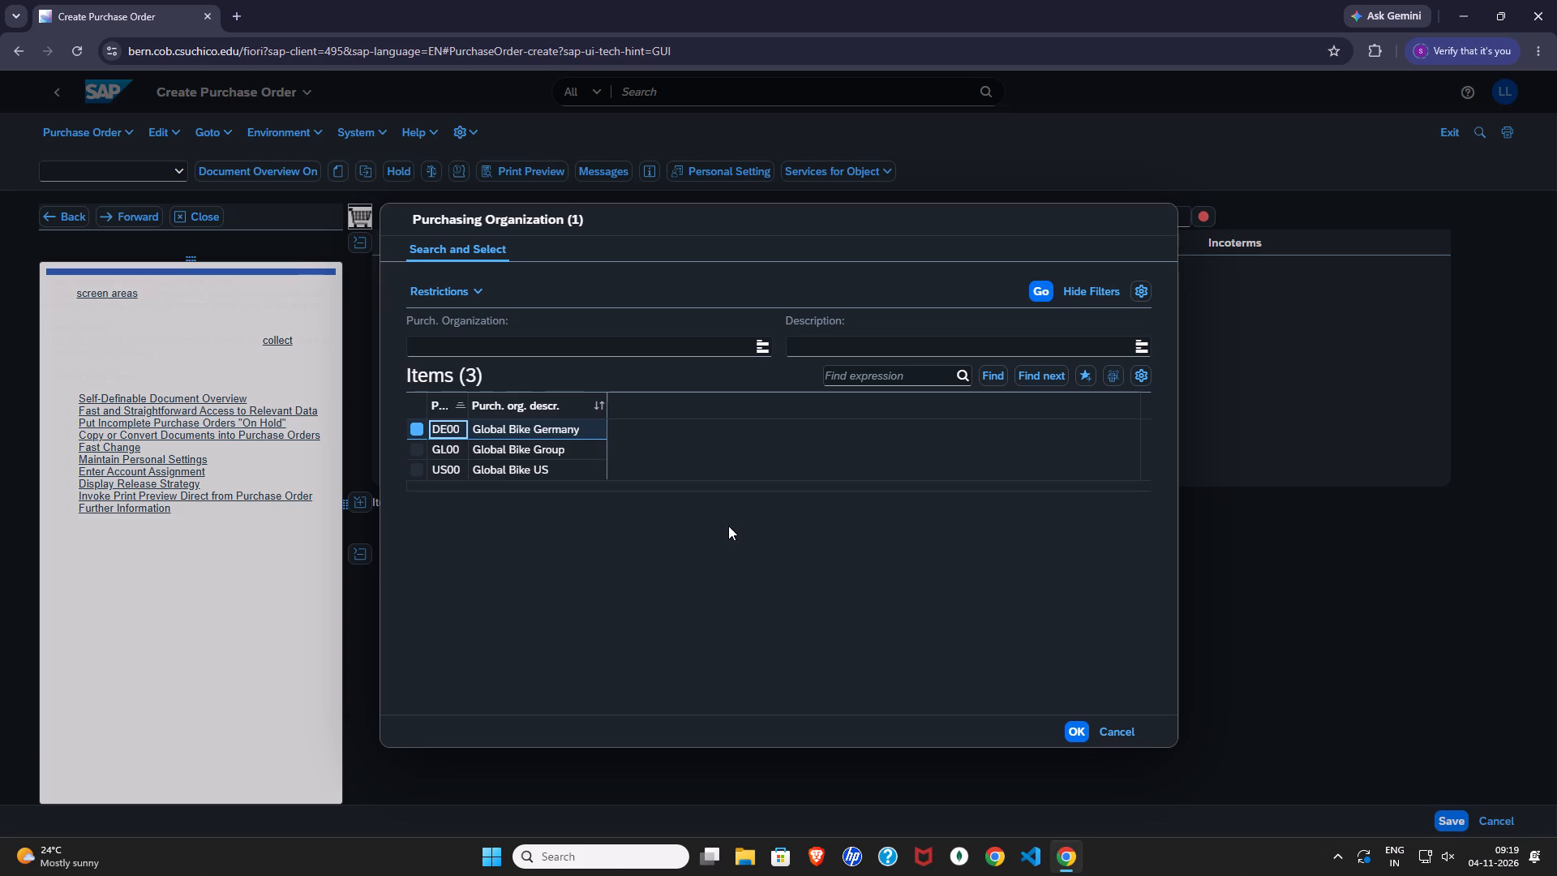
pyautogui.click(552, 452)
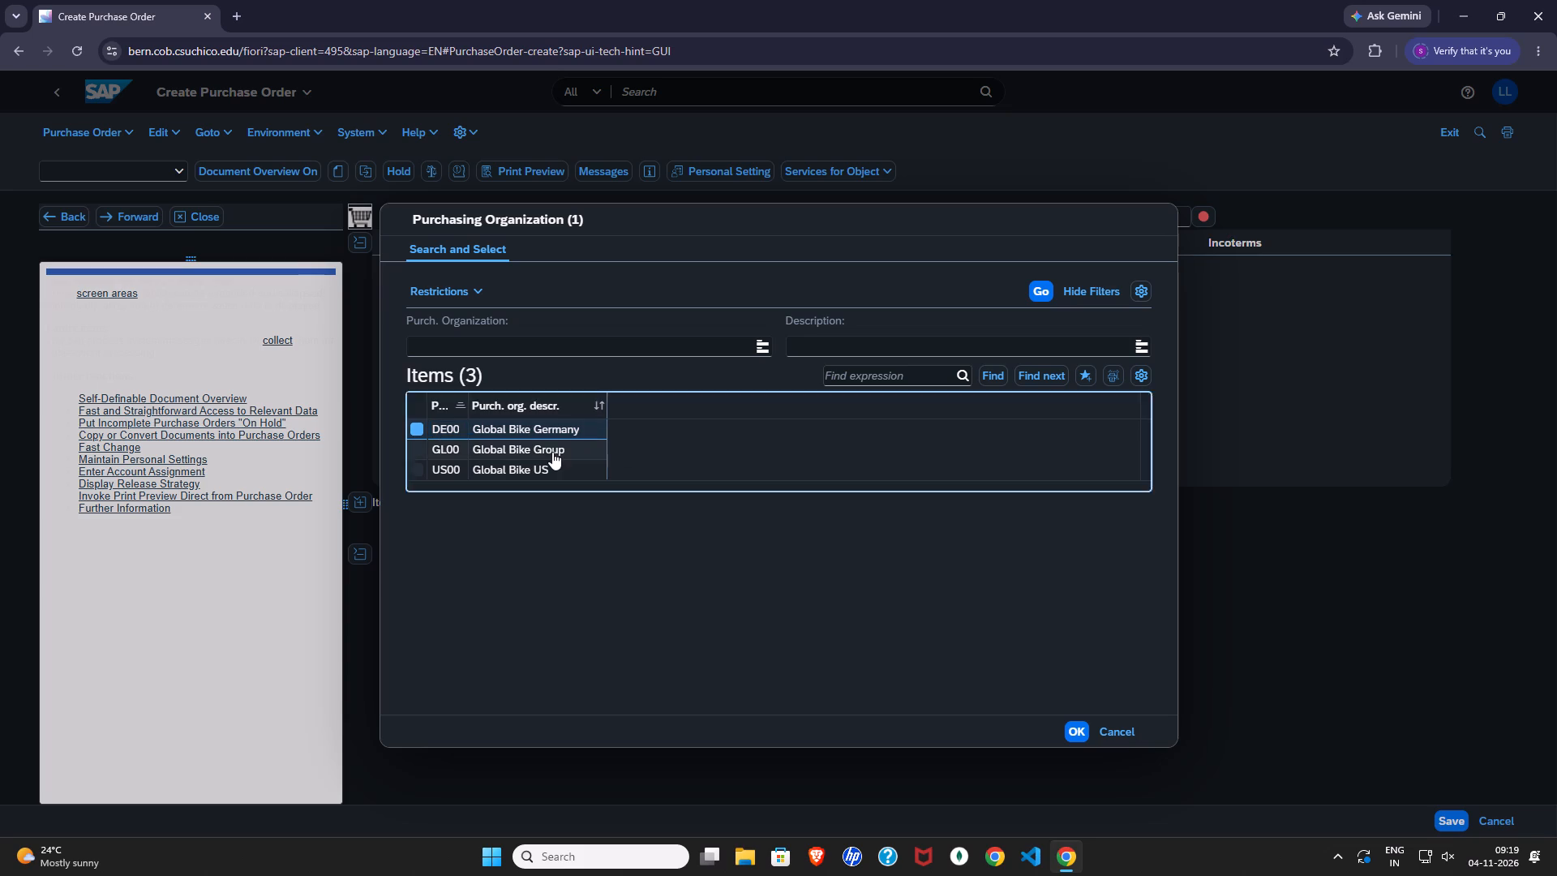
pyautogui.click(546, 473)
pyautogui.click(1080, 735)
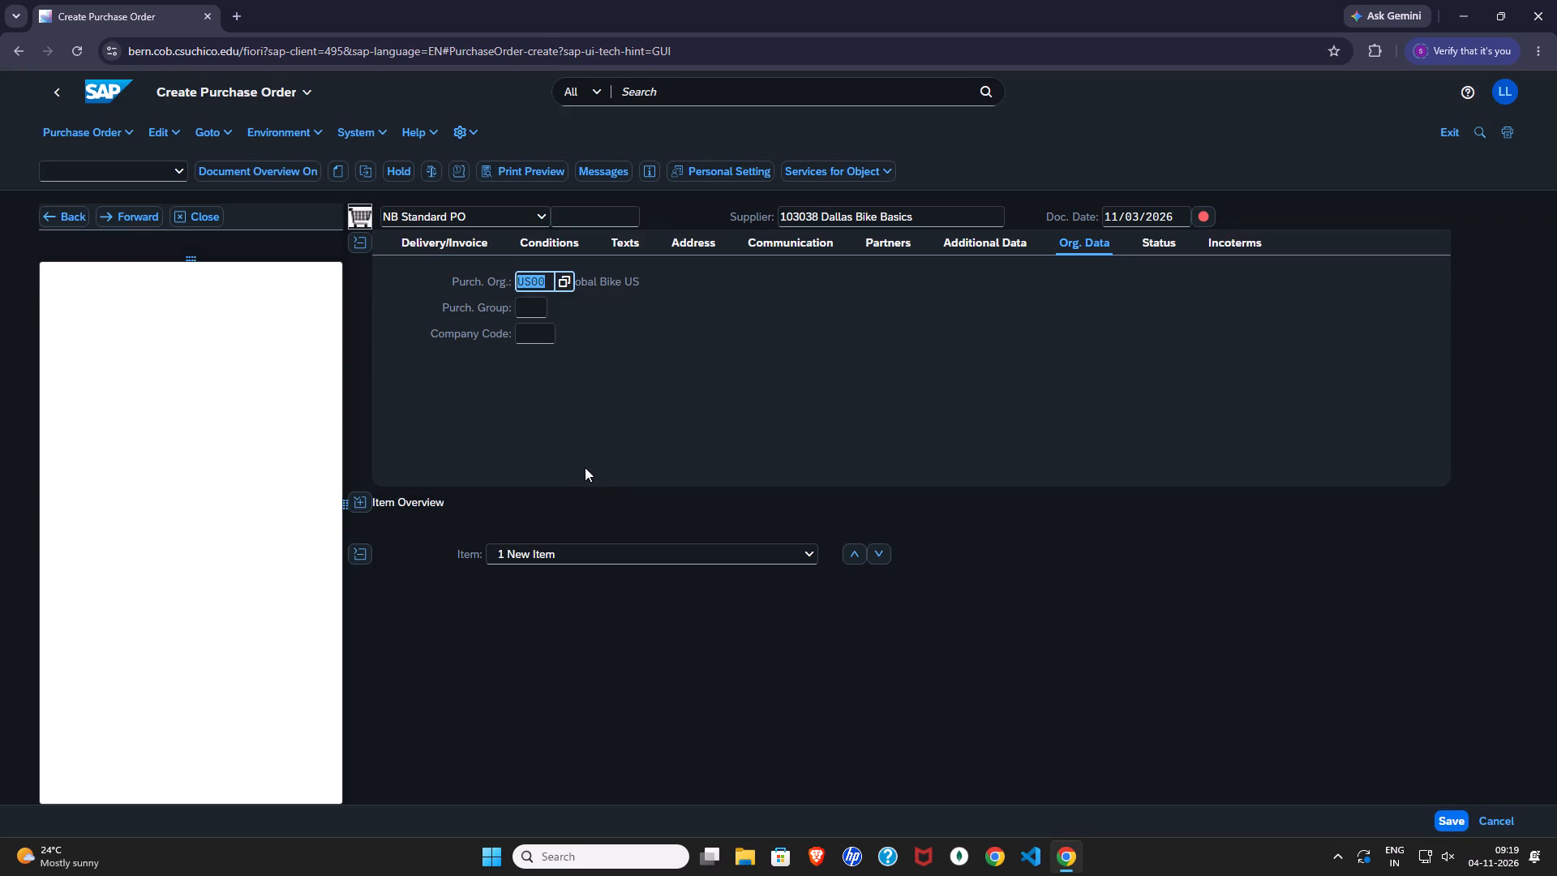
# Set the purchasing group to N00 North America using the list of possible values.
pyautogui.click(673, 359)
pyautogui.click(534, 311)
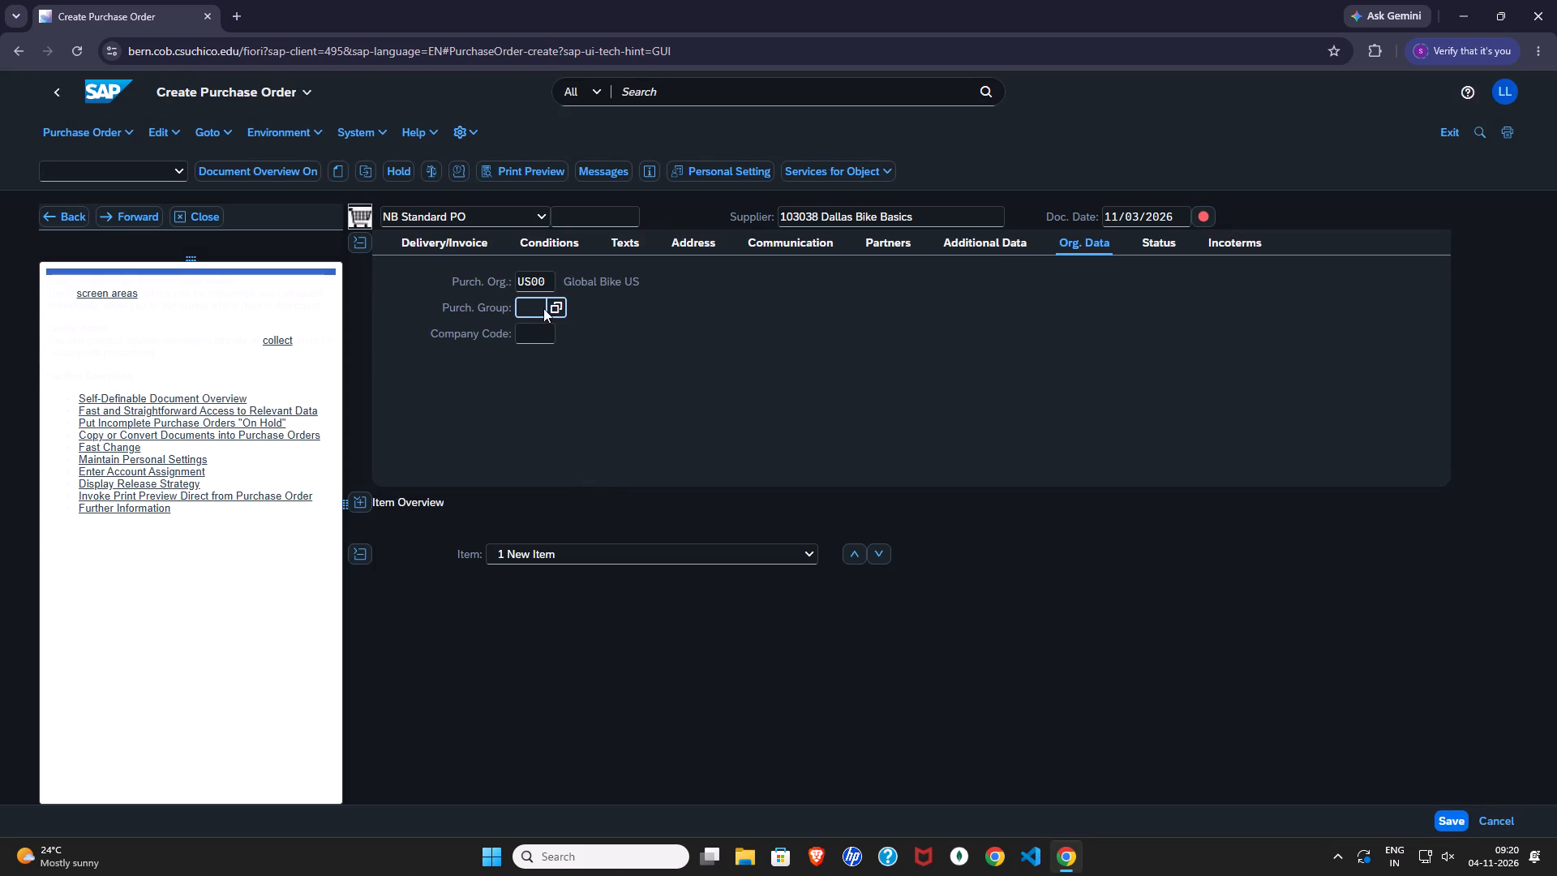
pyautogui.click(564, 310)
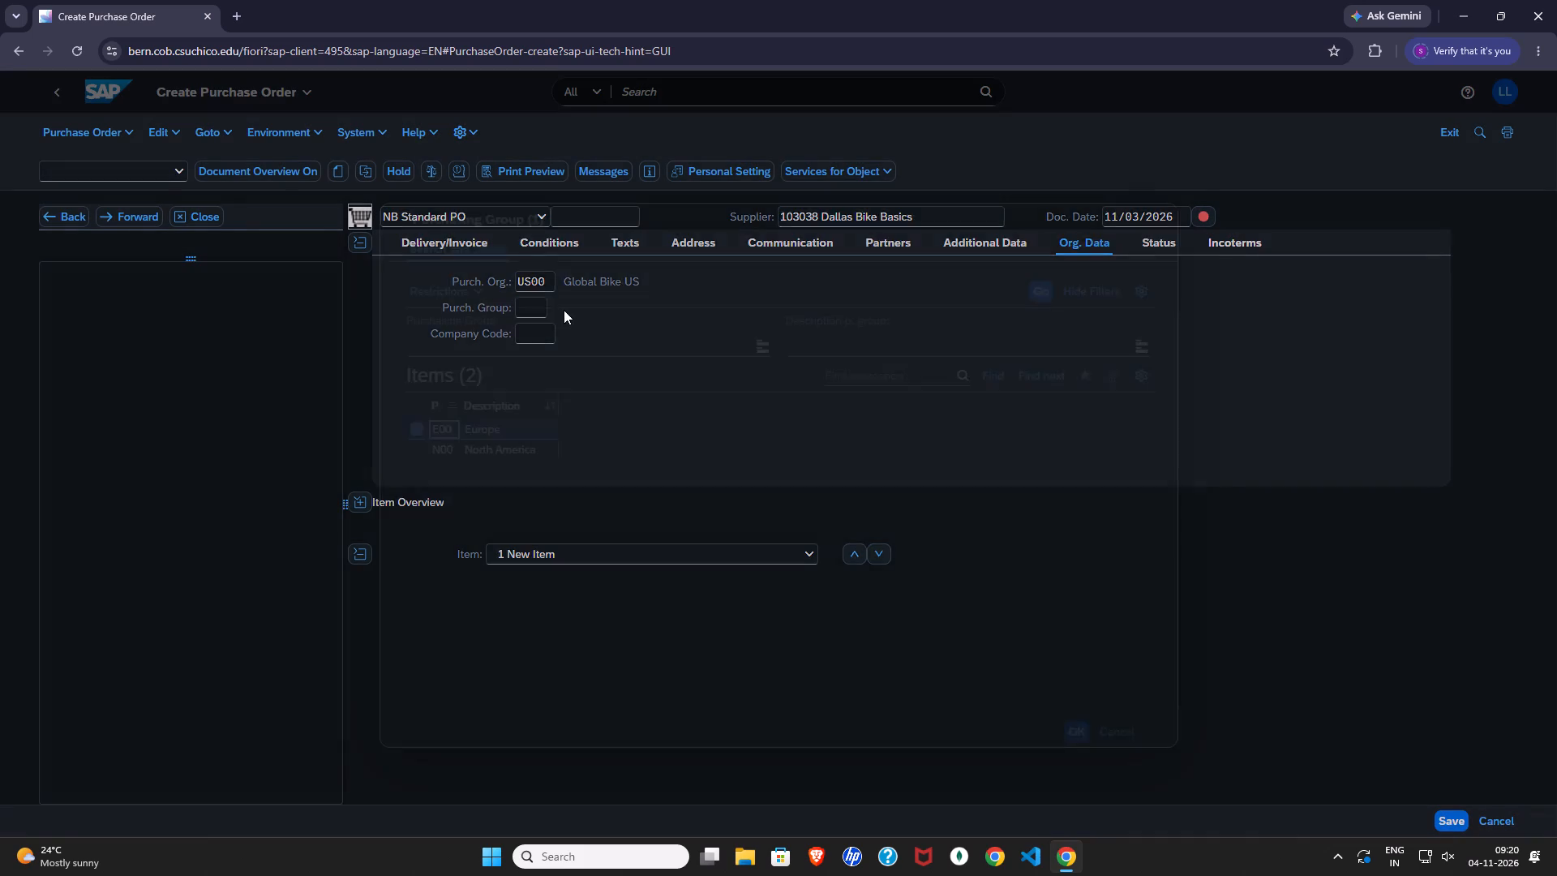
pyautogui.click(535, 448)
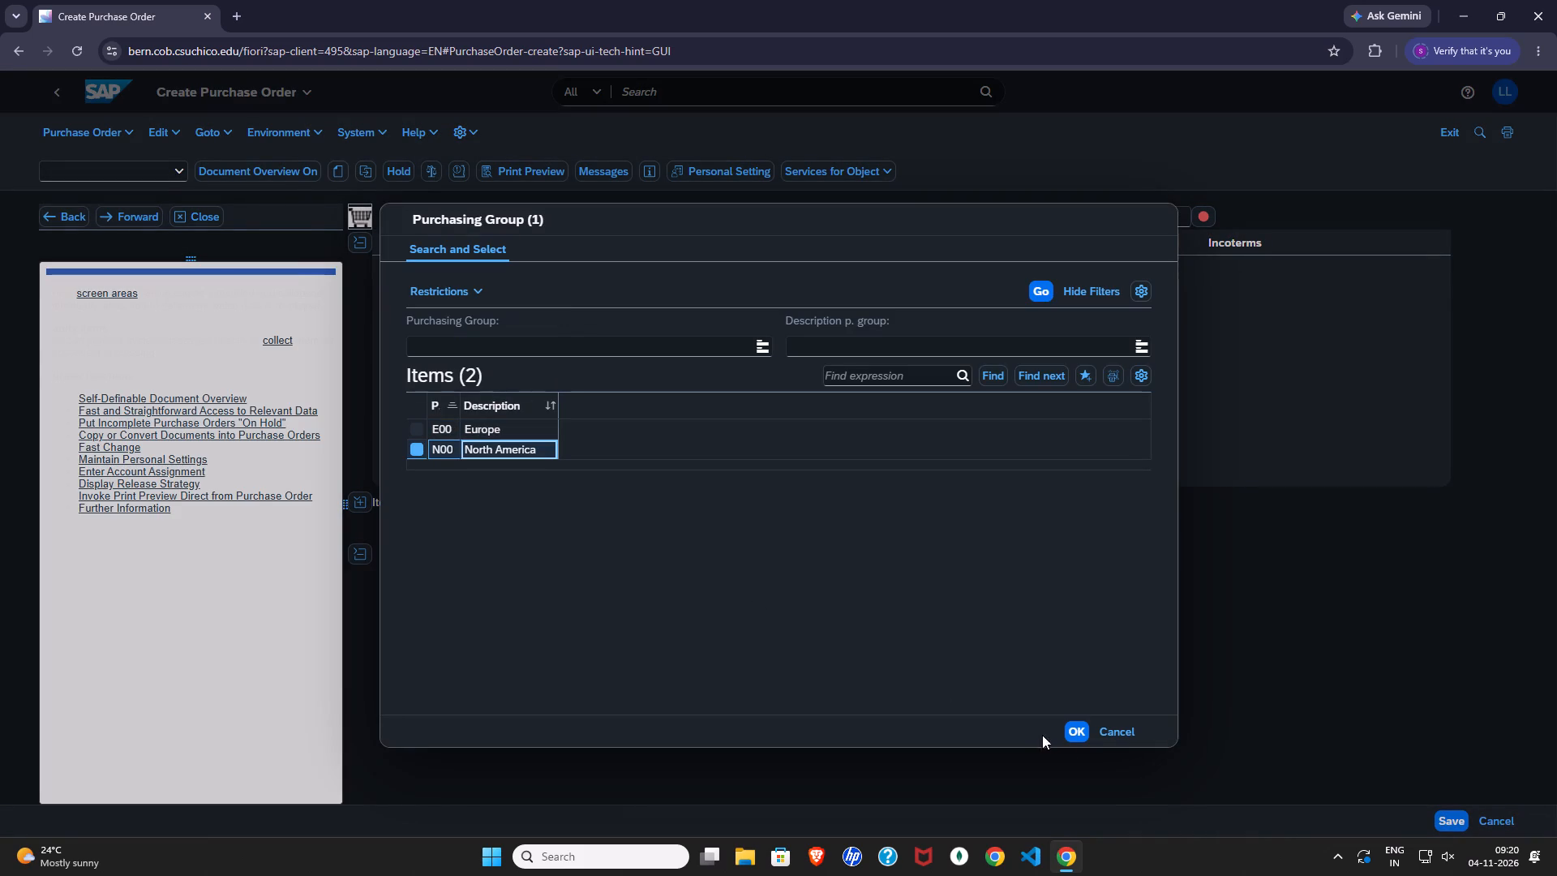
pyautogui.click(1078, 734)
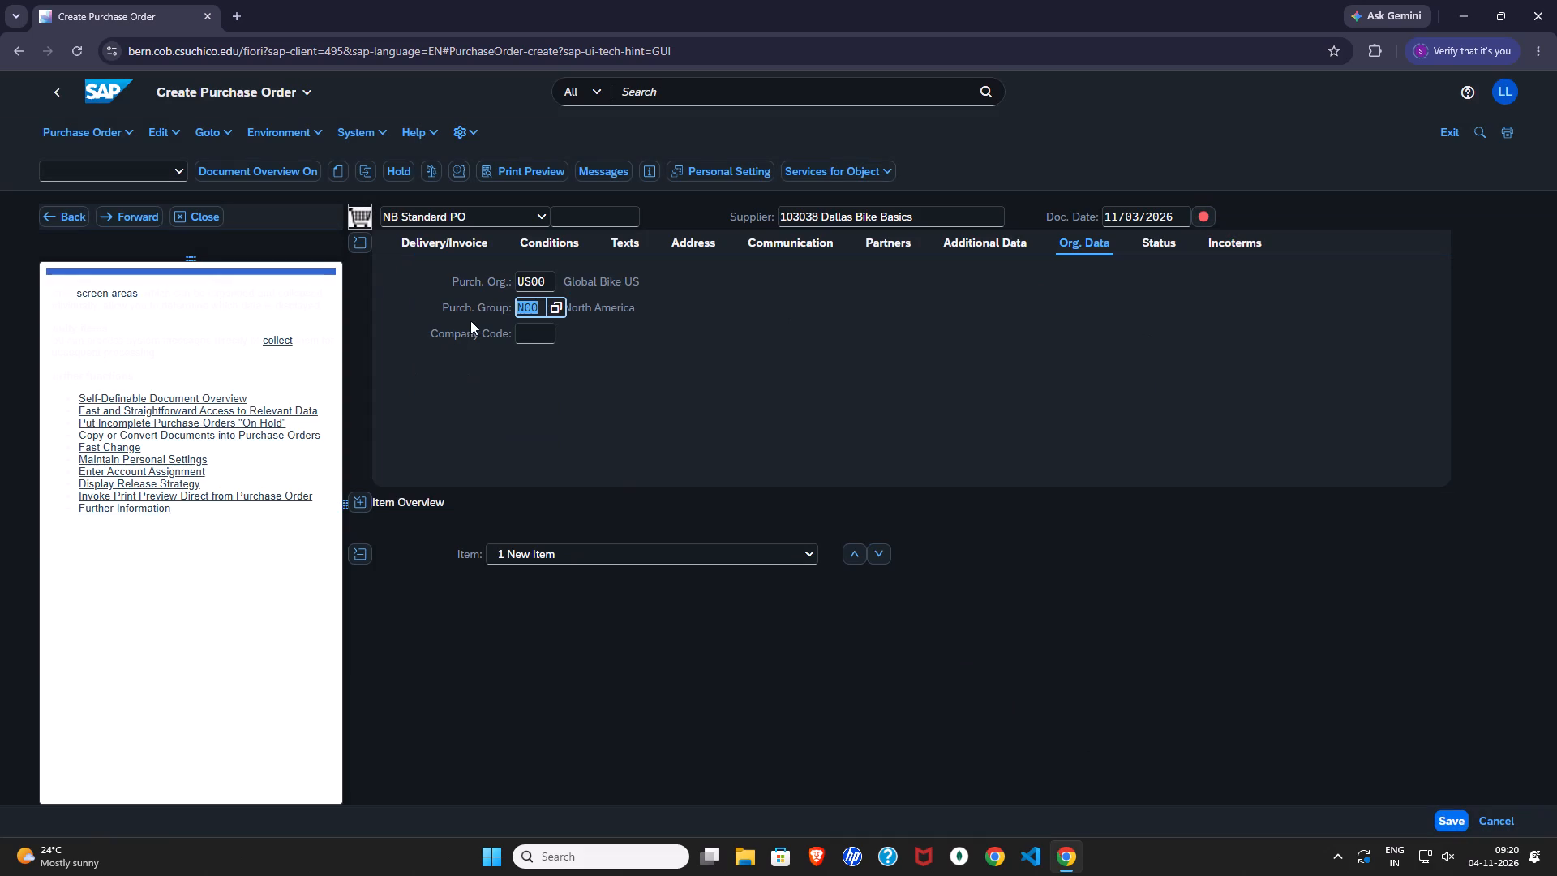
# Set the company code to US00 Global Bike Inc. using the list of possible values.
pyautogui.click(524, 334)
pyautogui.click(564, 337)
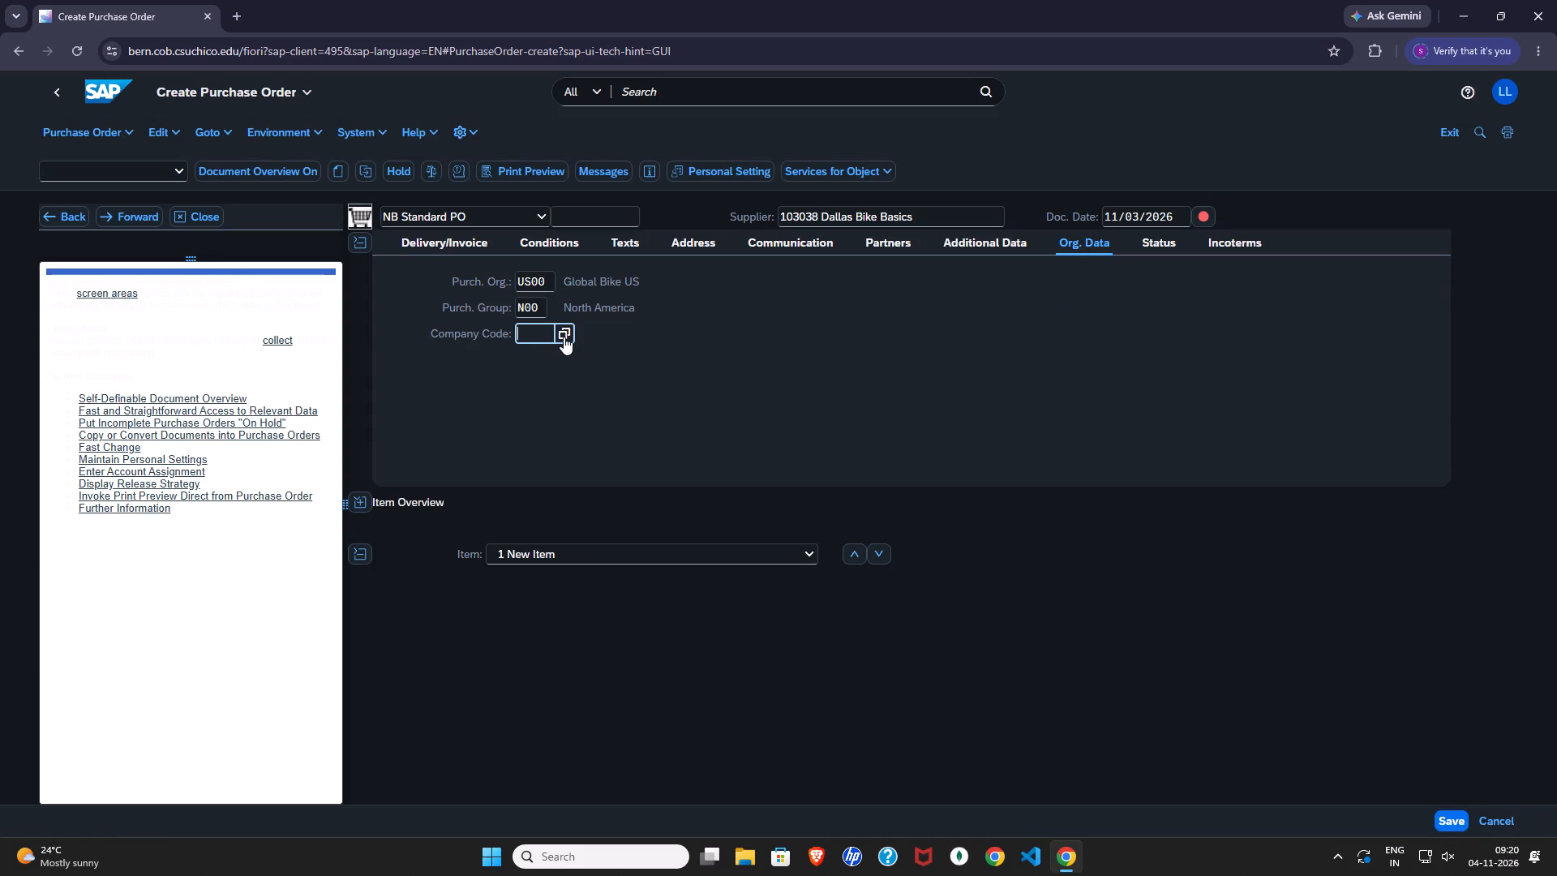
pyautogui.click(538, 444)
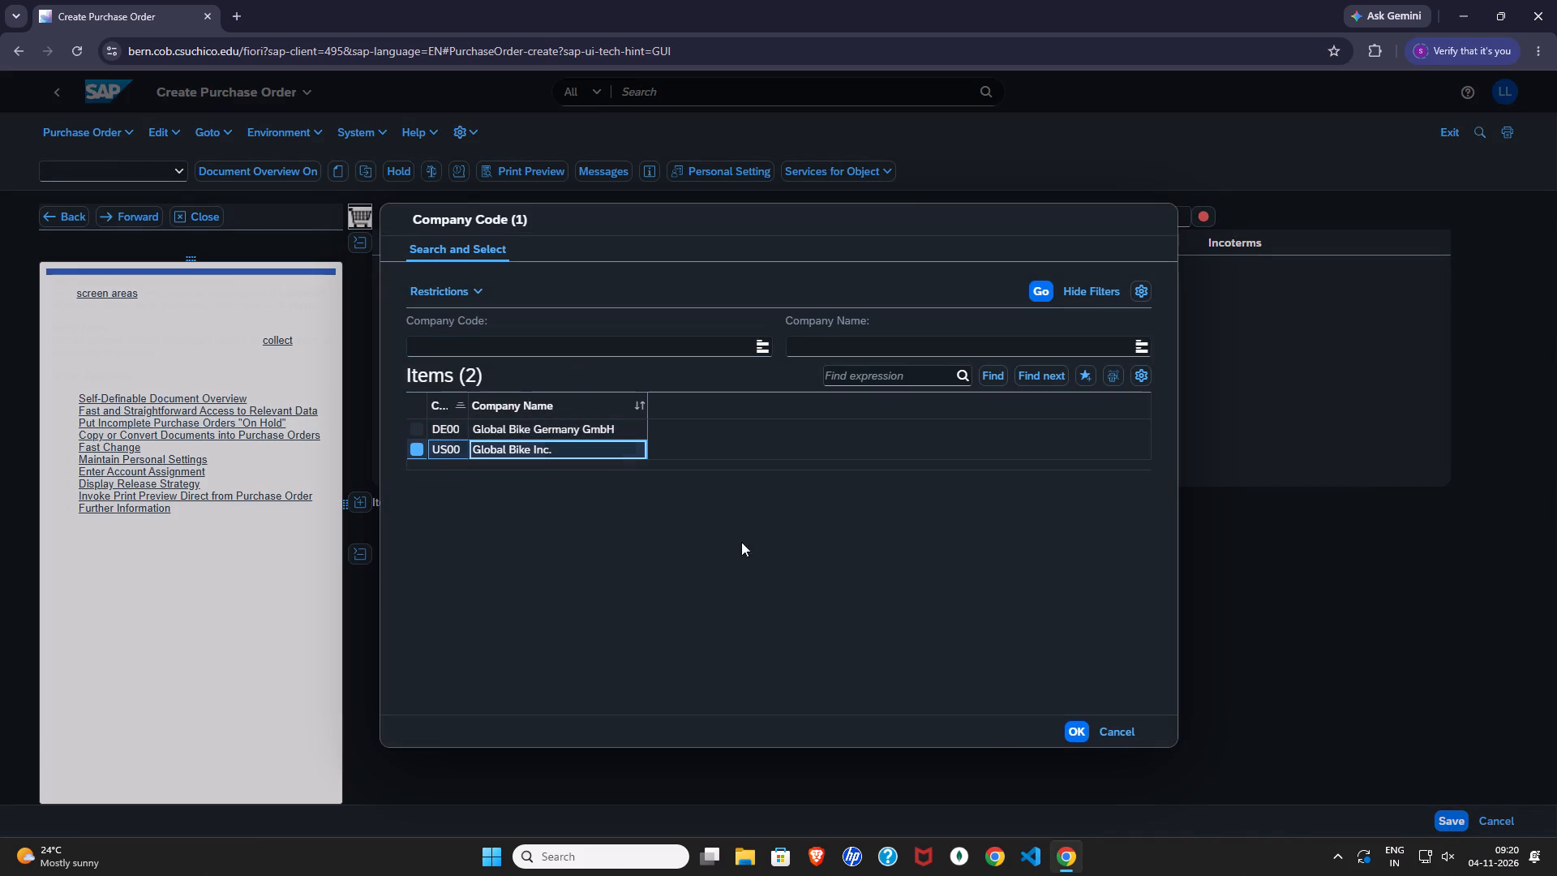
pyautogui.click(1073, 734)
pyautogui.click(1119, 684)
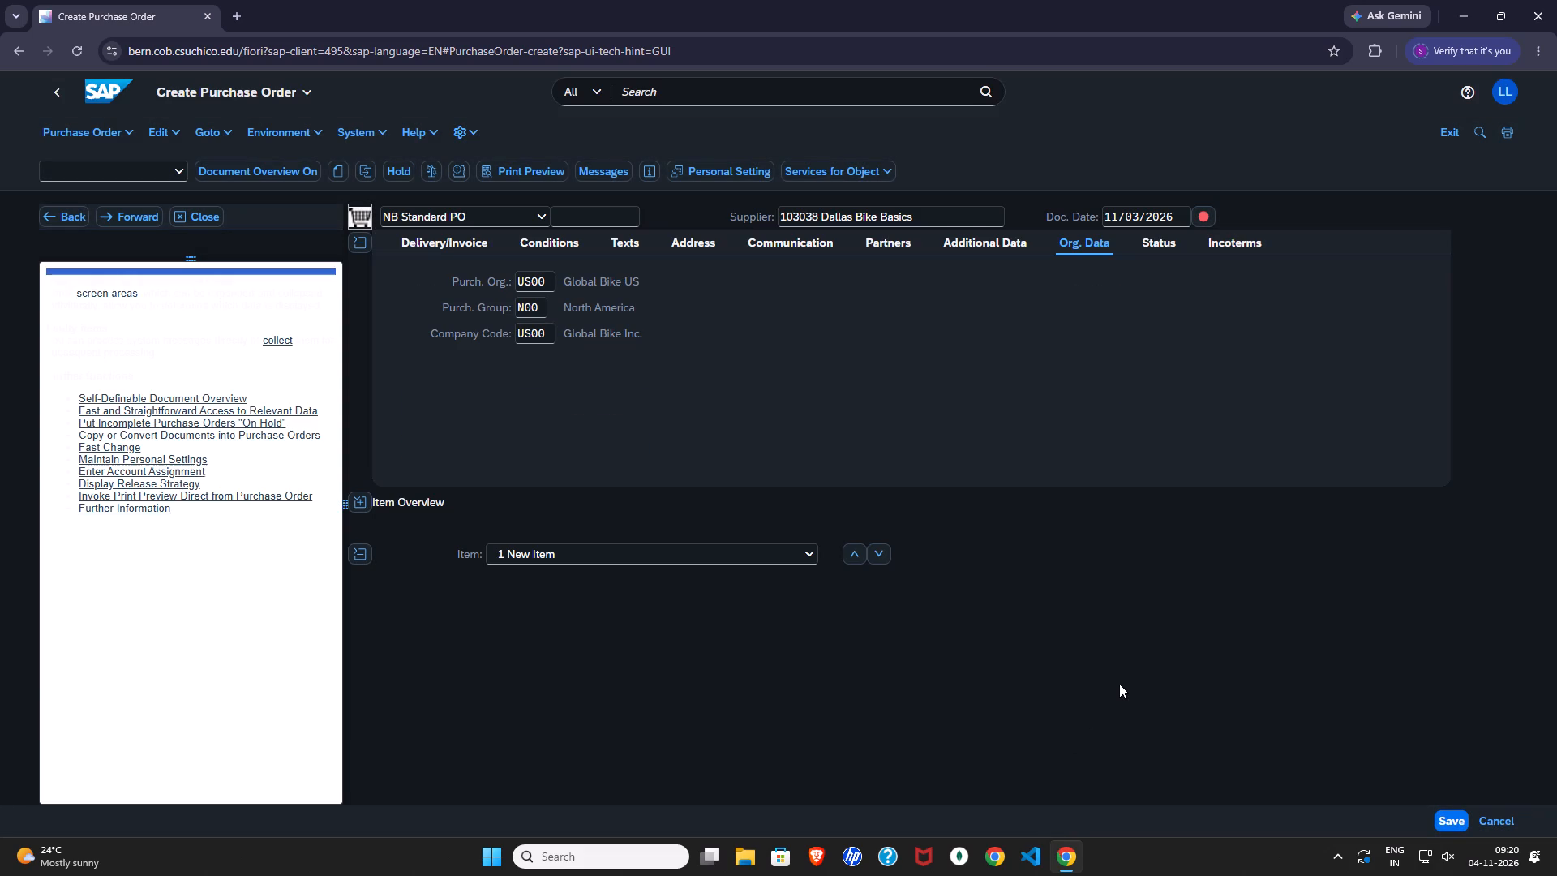
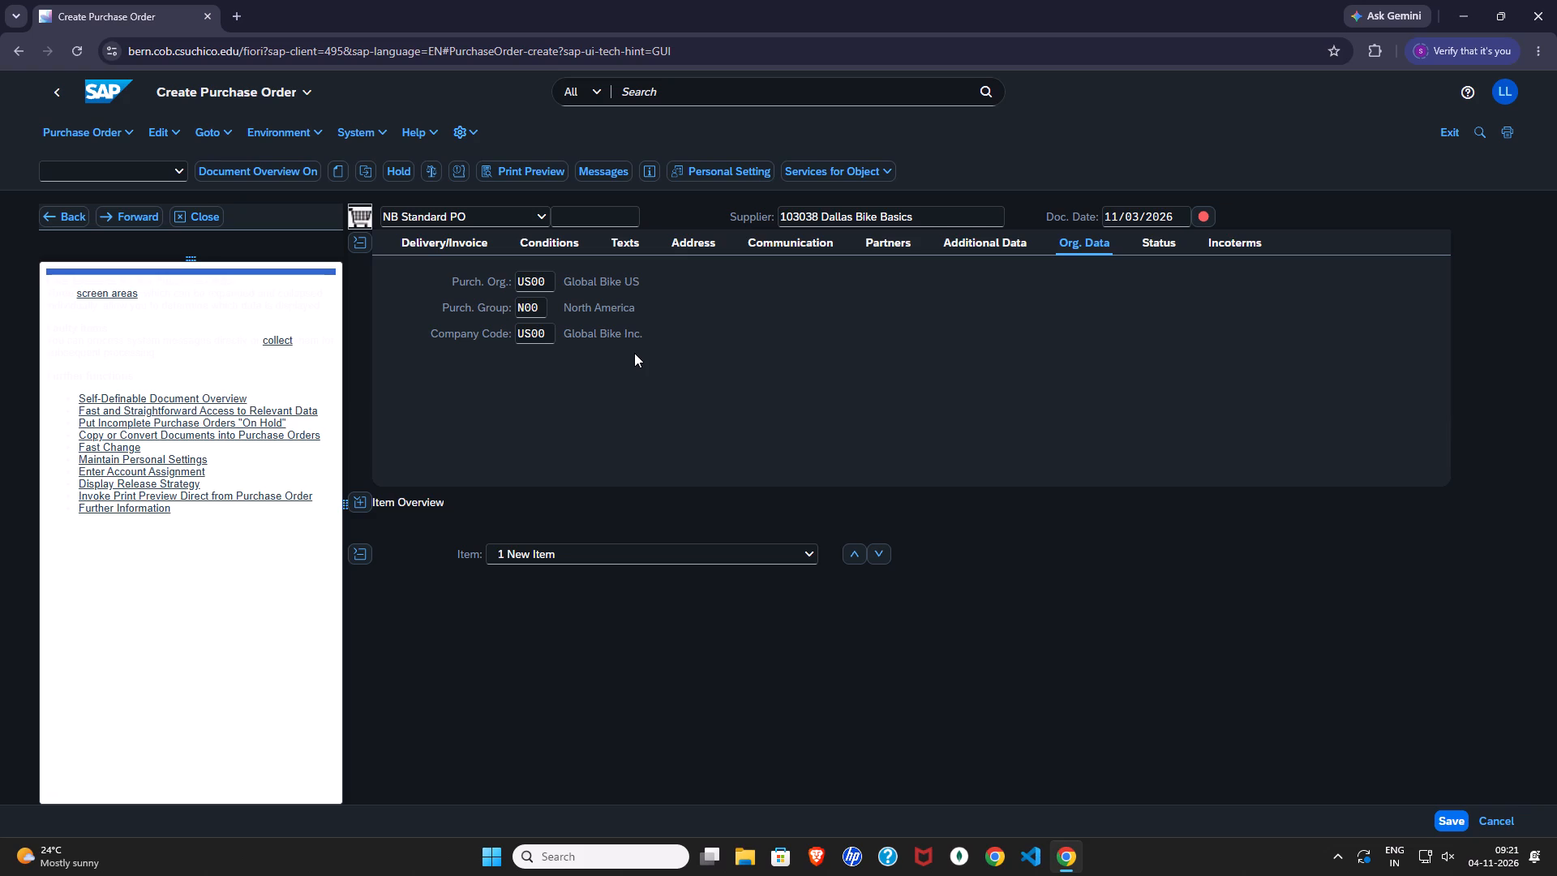
# Expand the purchase order's item overview.
pyautogui.click(358, 498)
pyautogui.click(396, 651)
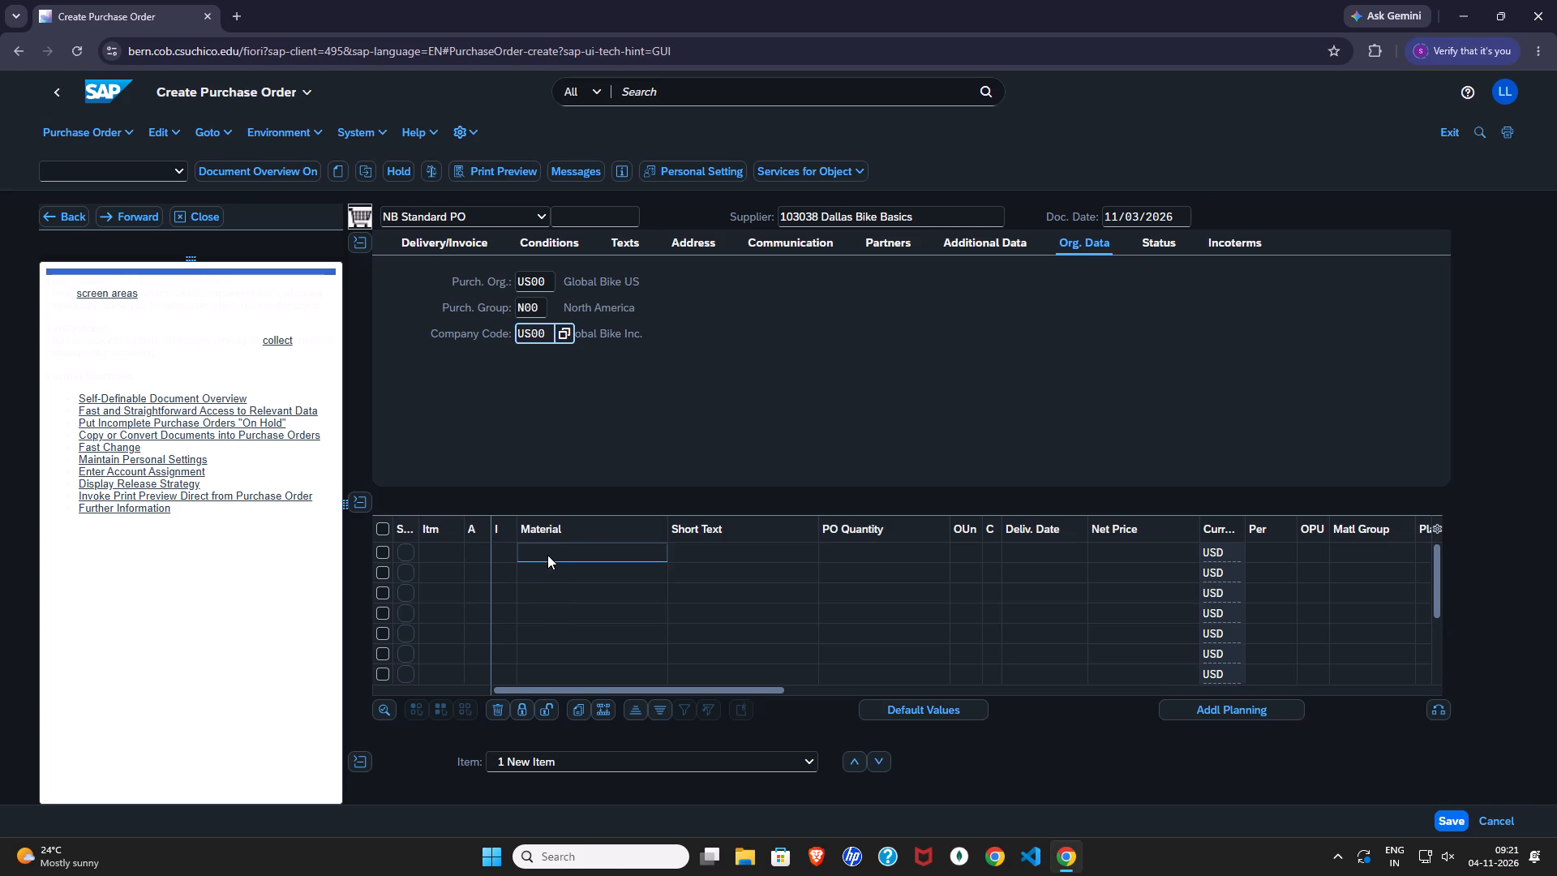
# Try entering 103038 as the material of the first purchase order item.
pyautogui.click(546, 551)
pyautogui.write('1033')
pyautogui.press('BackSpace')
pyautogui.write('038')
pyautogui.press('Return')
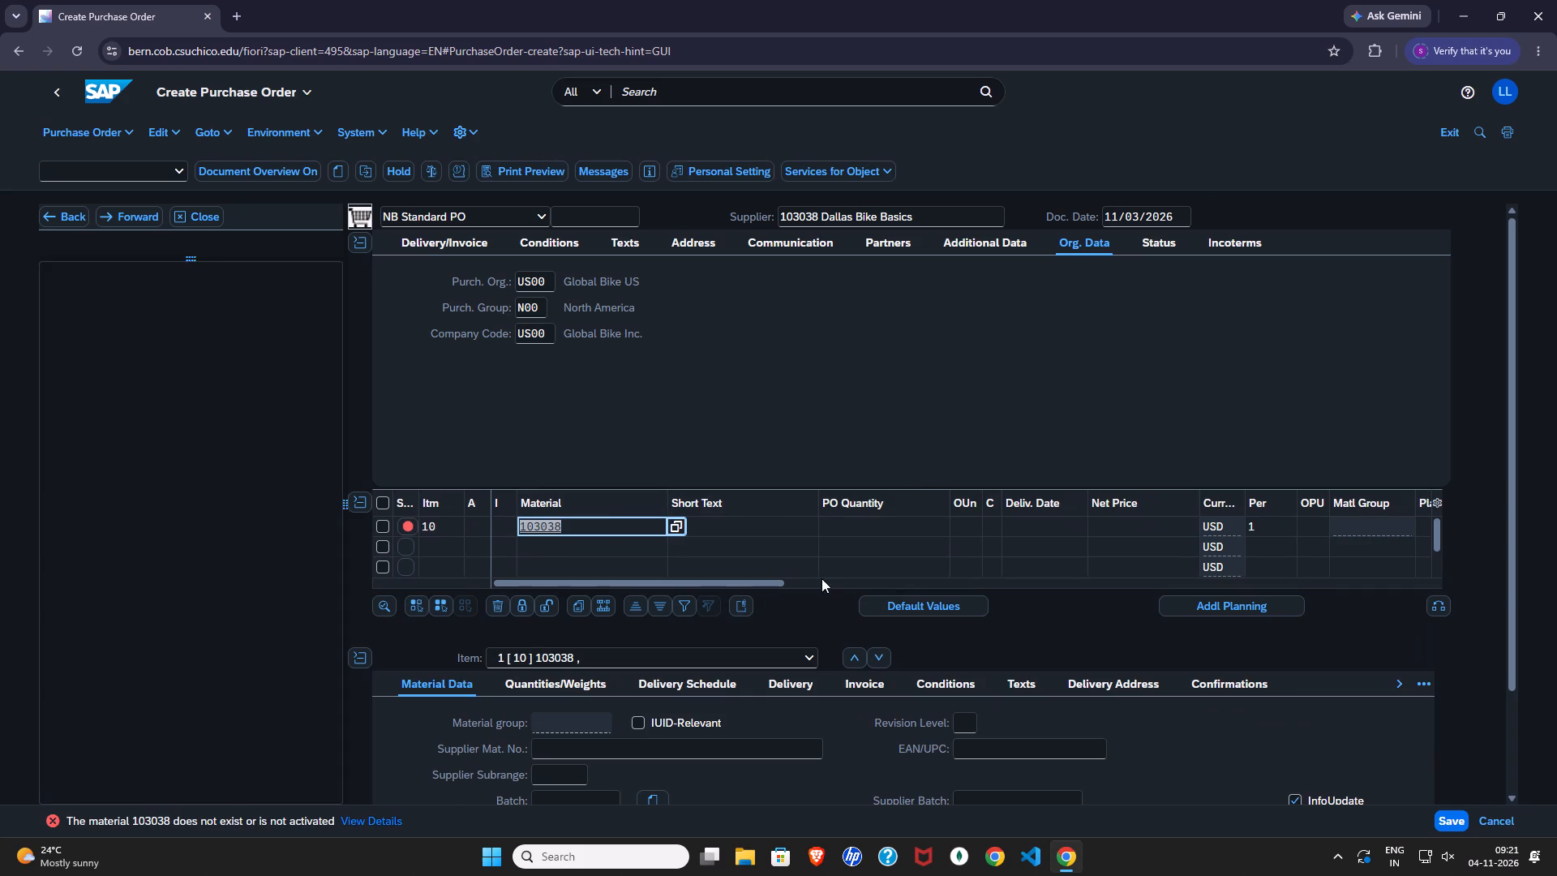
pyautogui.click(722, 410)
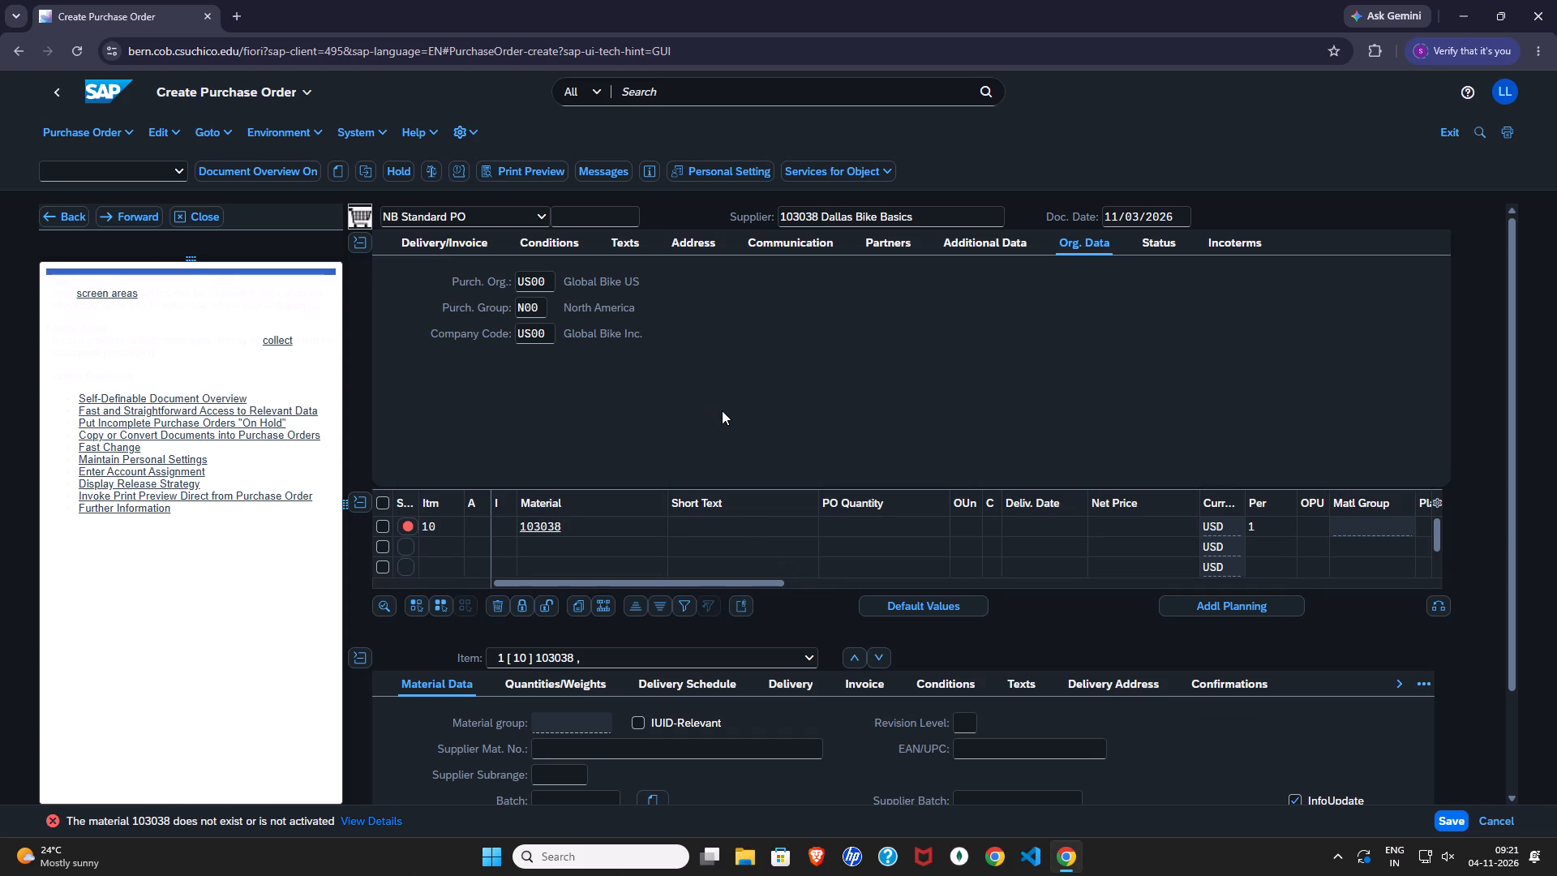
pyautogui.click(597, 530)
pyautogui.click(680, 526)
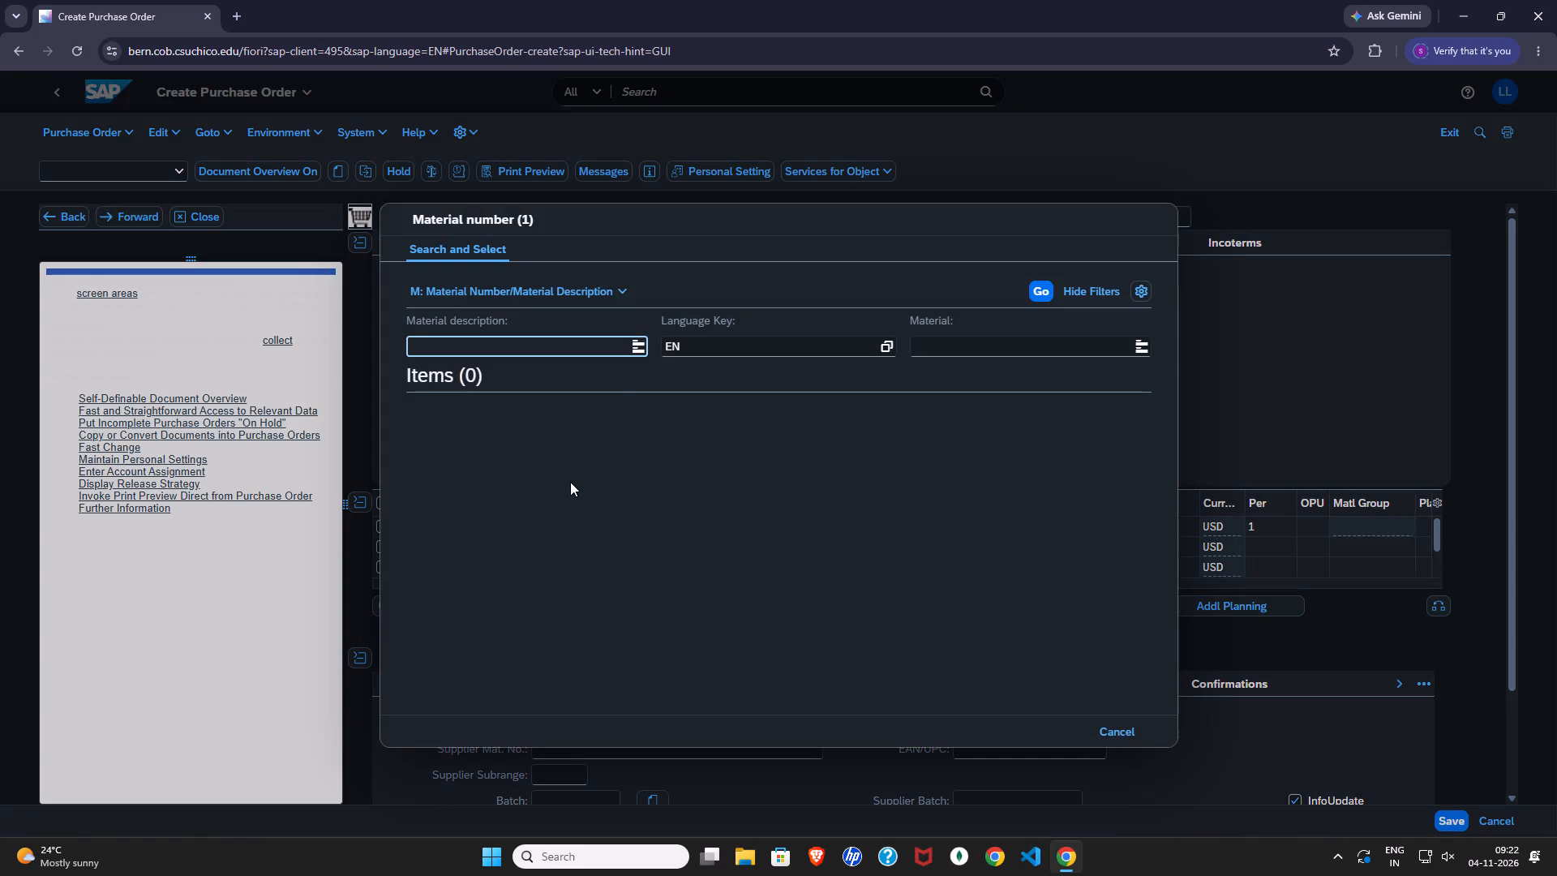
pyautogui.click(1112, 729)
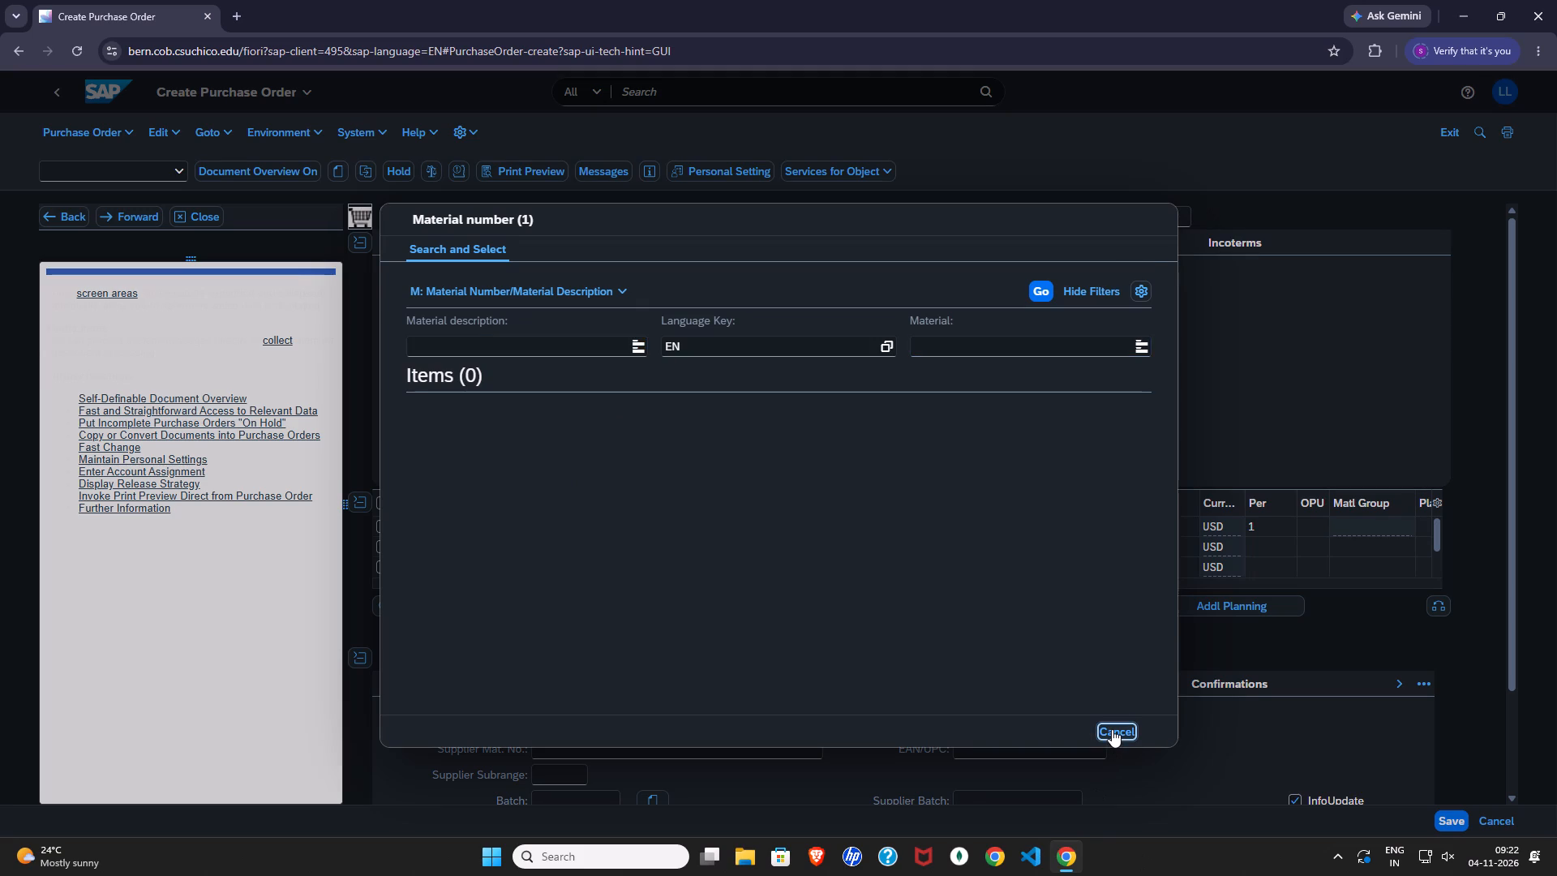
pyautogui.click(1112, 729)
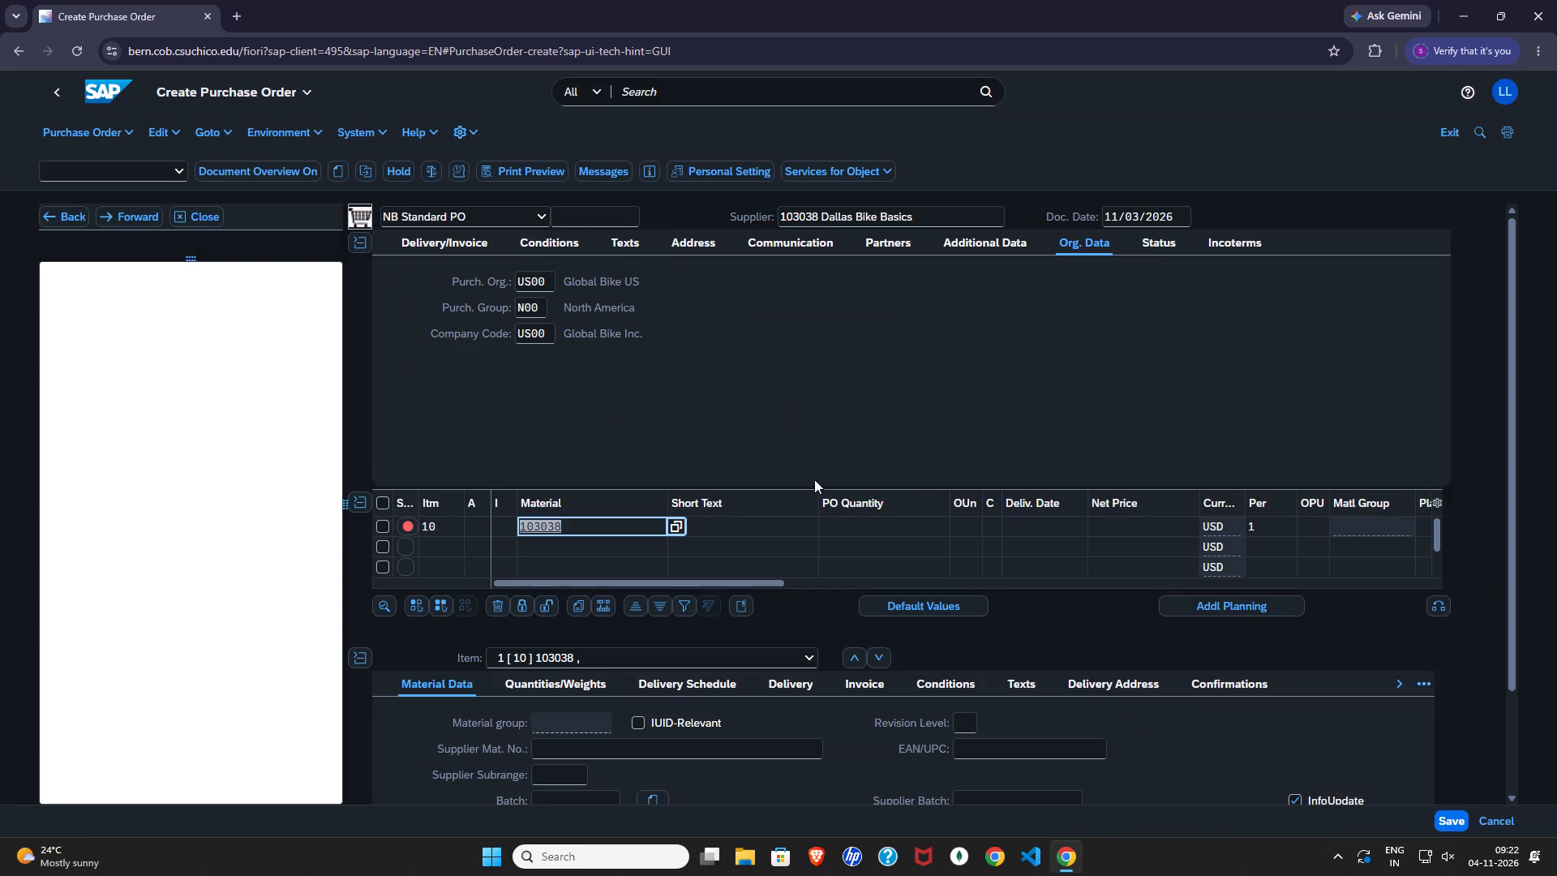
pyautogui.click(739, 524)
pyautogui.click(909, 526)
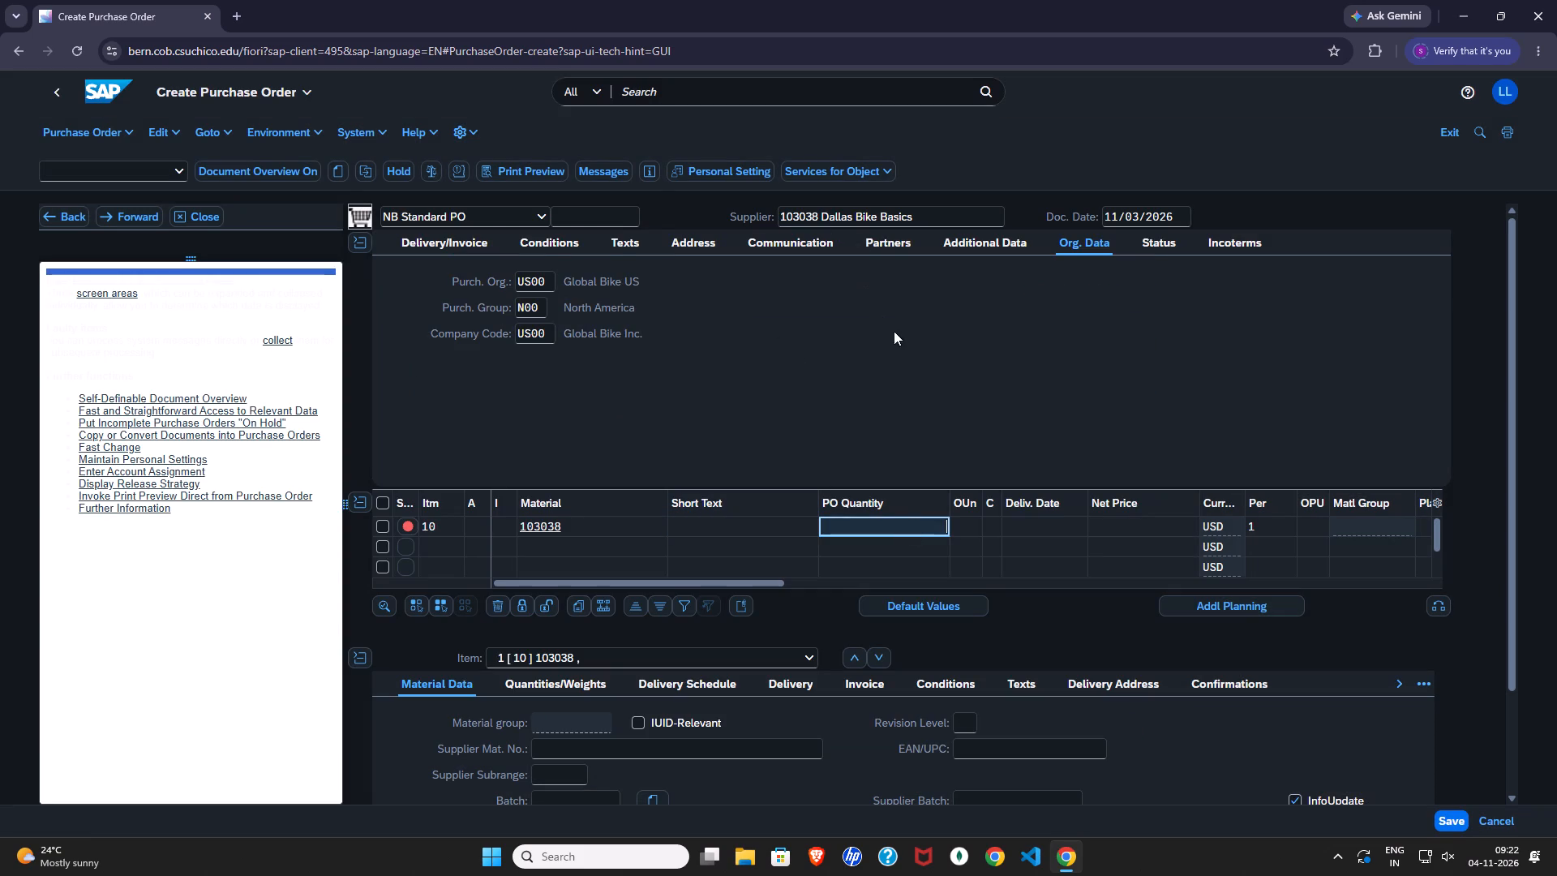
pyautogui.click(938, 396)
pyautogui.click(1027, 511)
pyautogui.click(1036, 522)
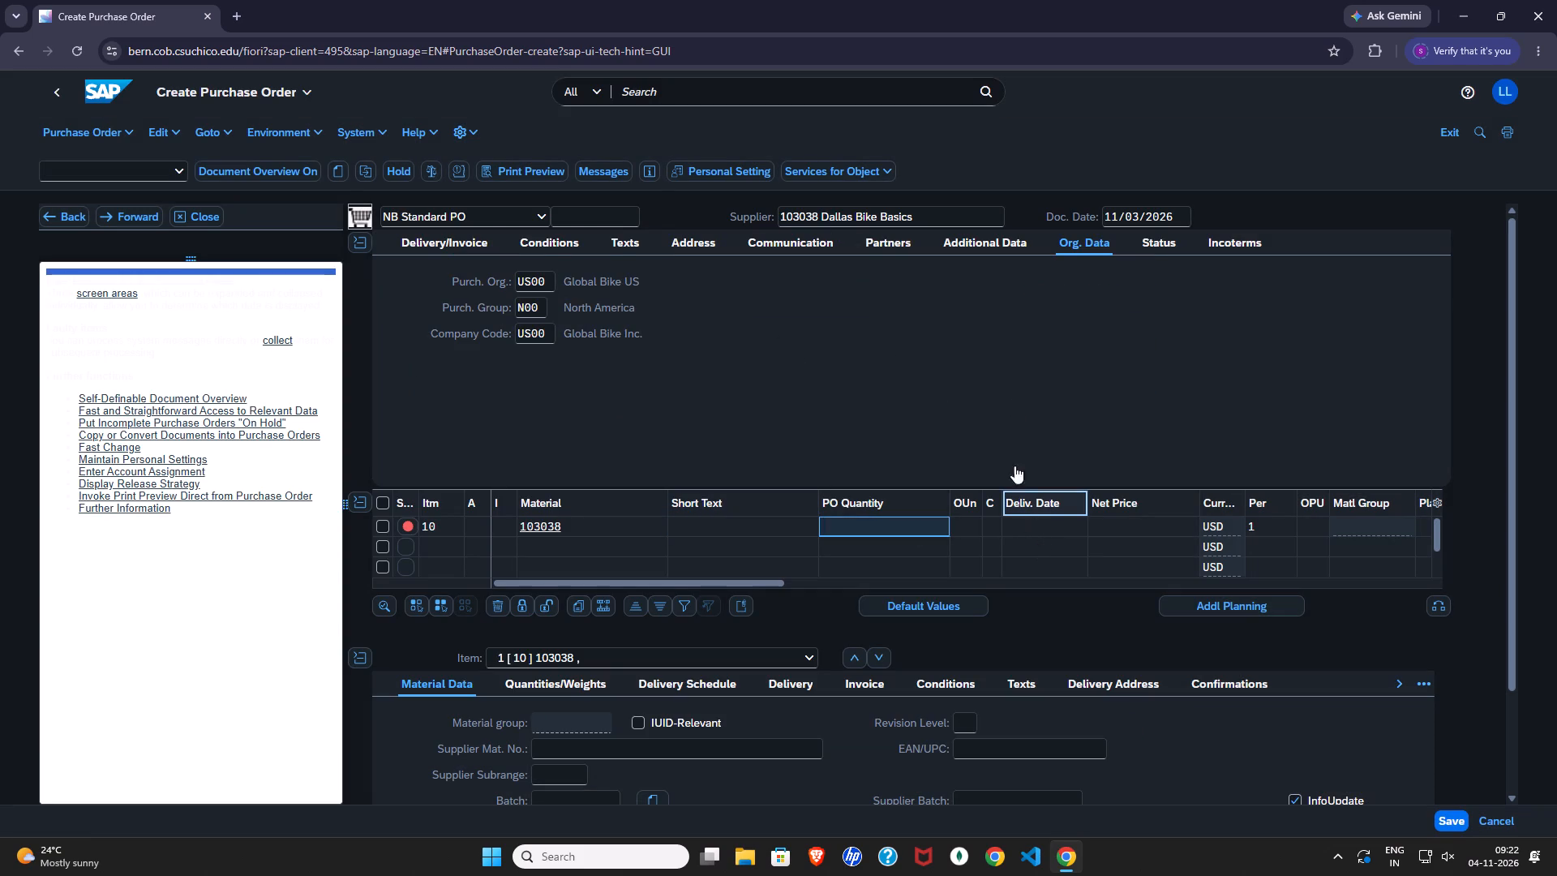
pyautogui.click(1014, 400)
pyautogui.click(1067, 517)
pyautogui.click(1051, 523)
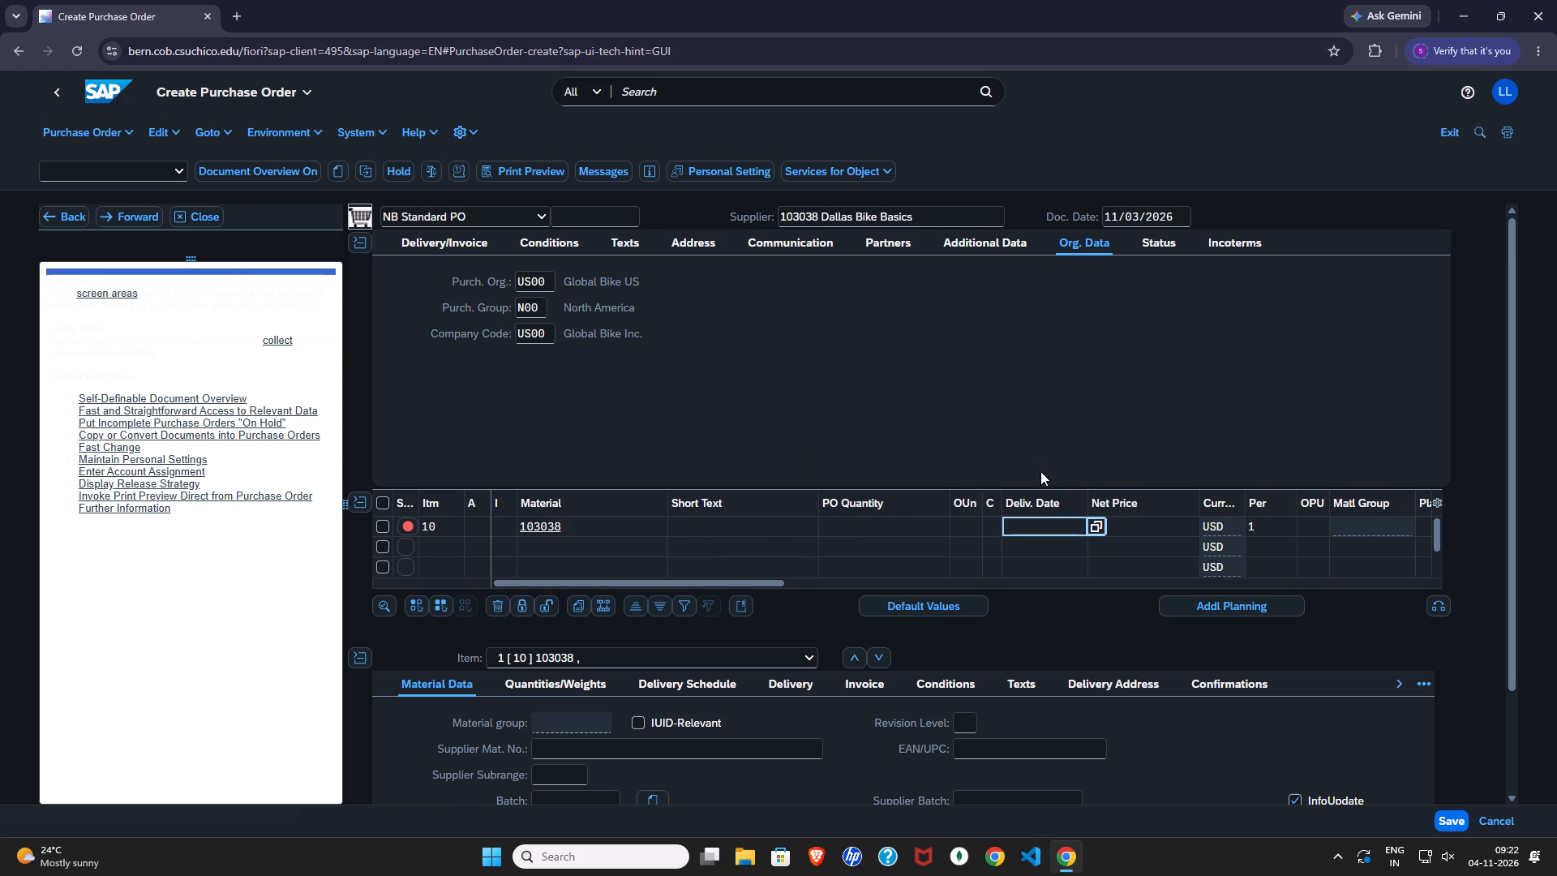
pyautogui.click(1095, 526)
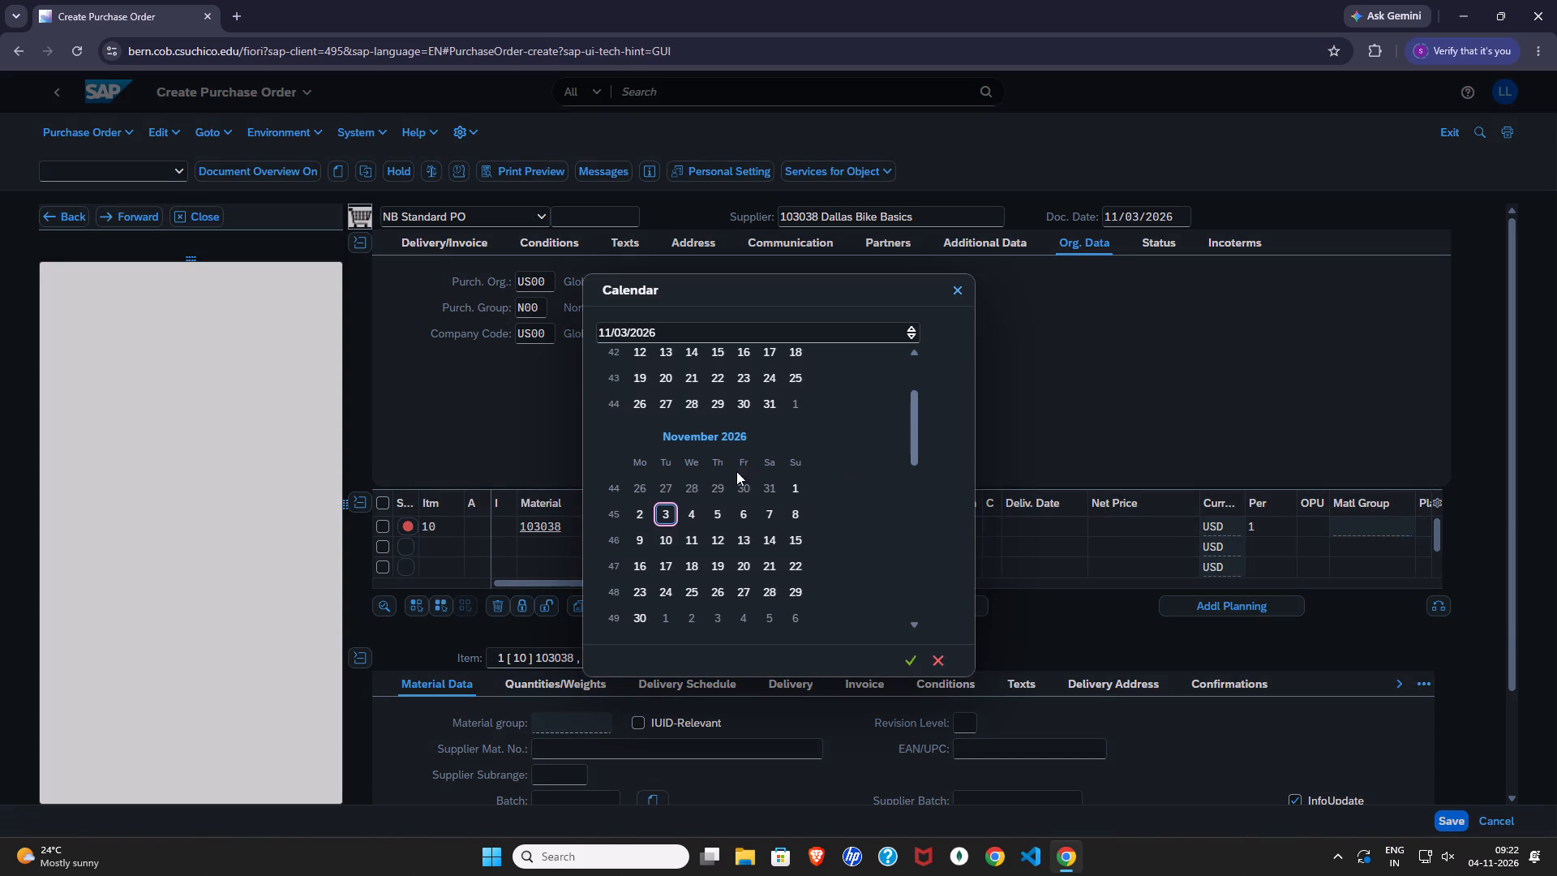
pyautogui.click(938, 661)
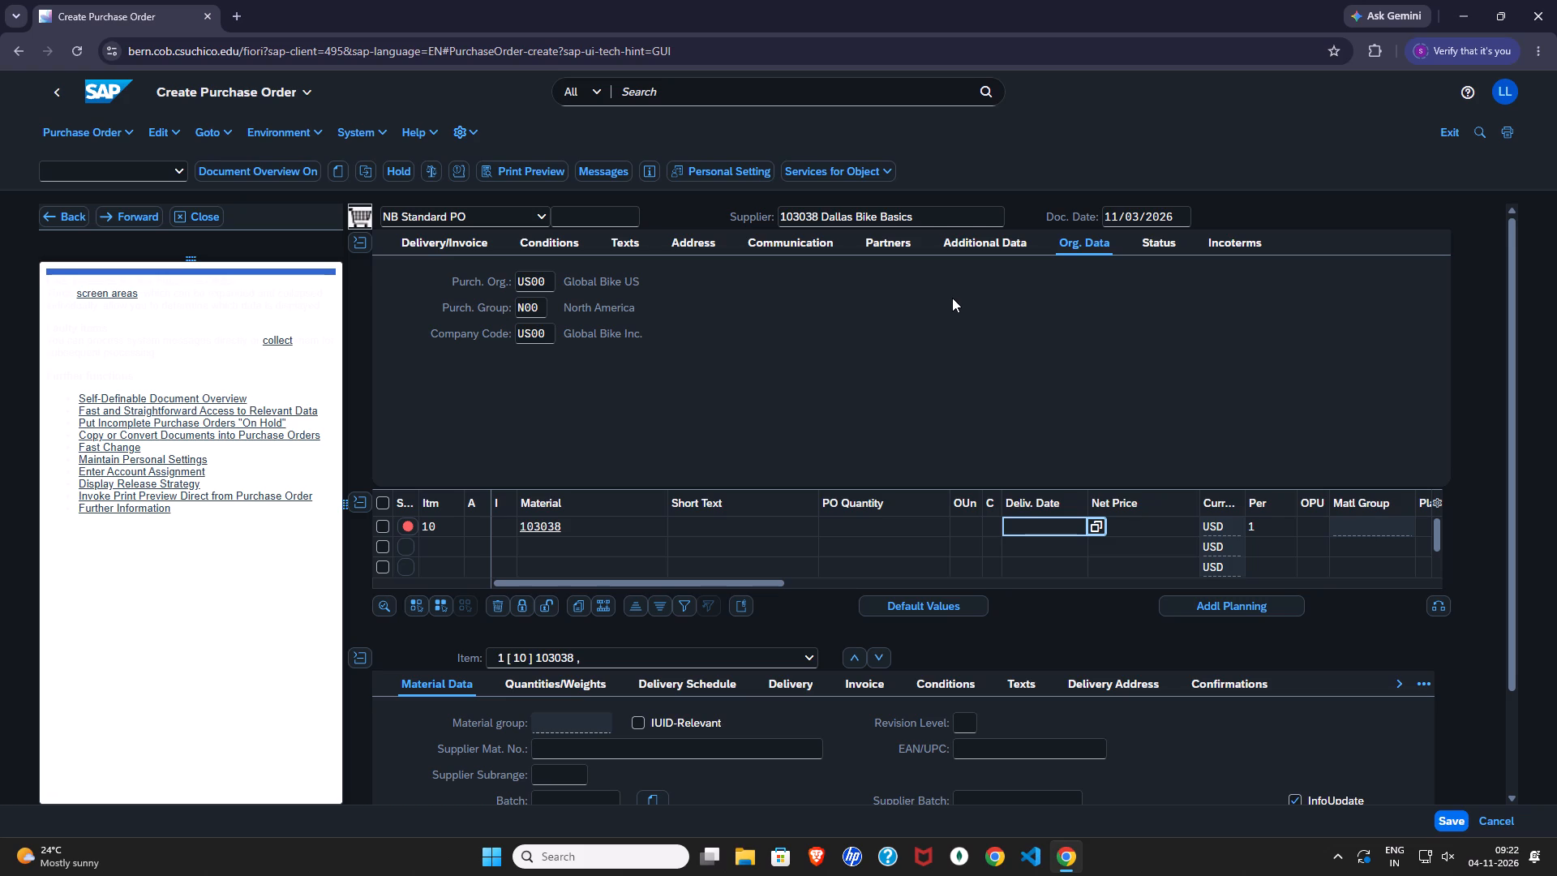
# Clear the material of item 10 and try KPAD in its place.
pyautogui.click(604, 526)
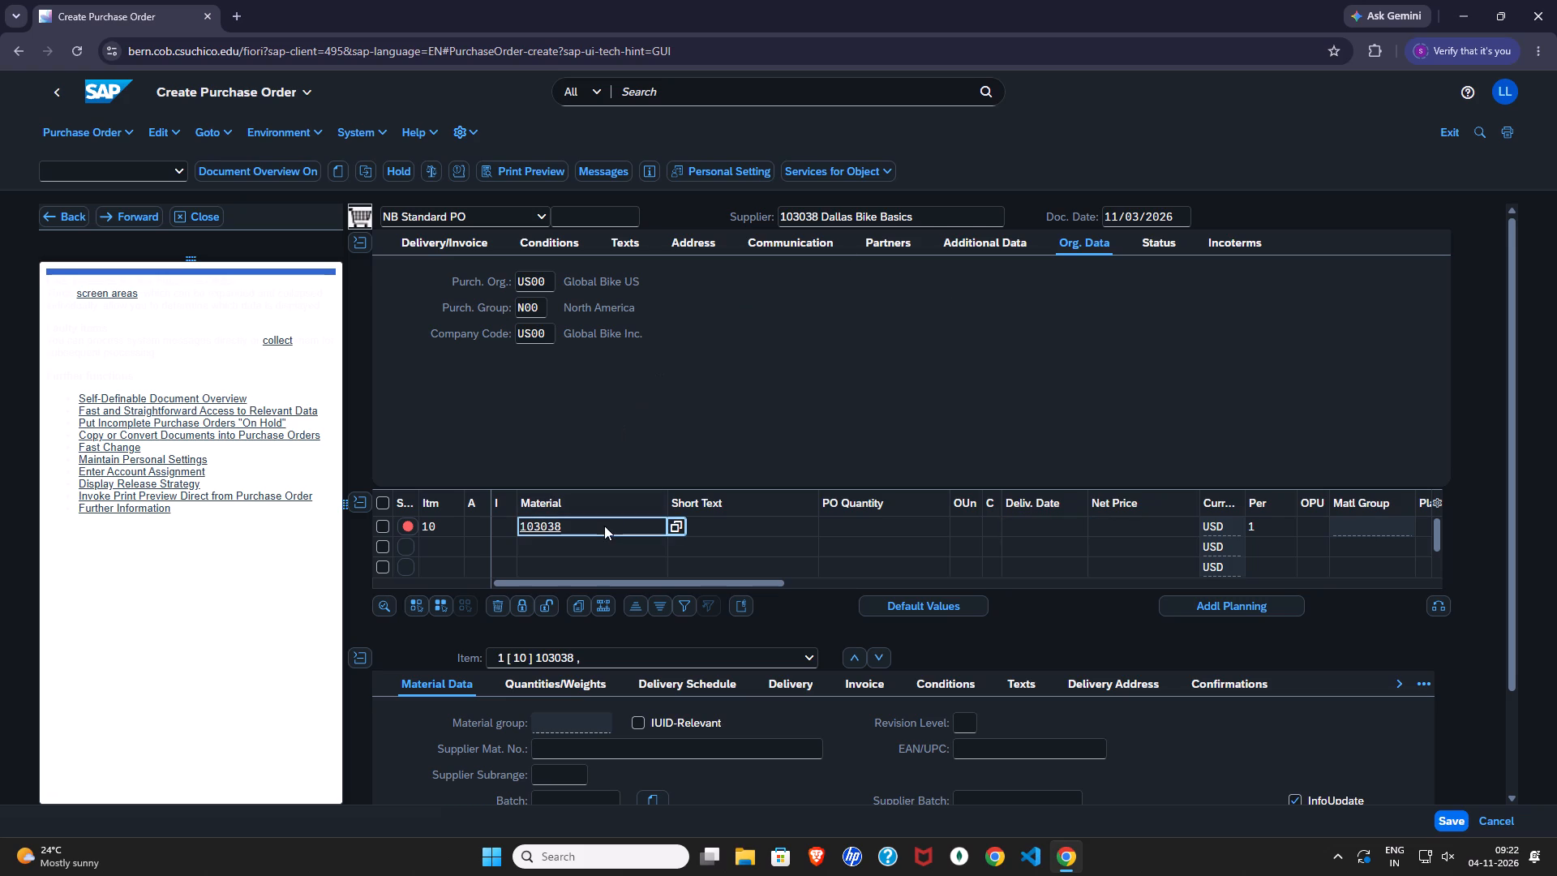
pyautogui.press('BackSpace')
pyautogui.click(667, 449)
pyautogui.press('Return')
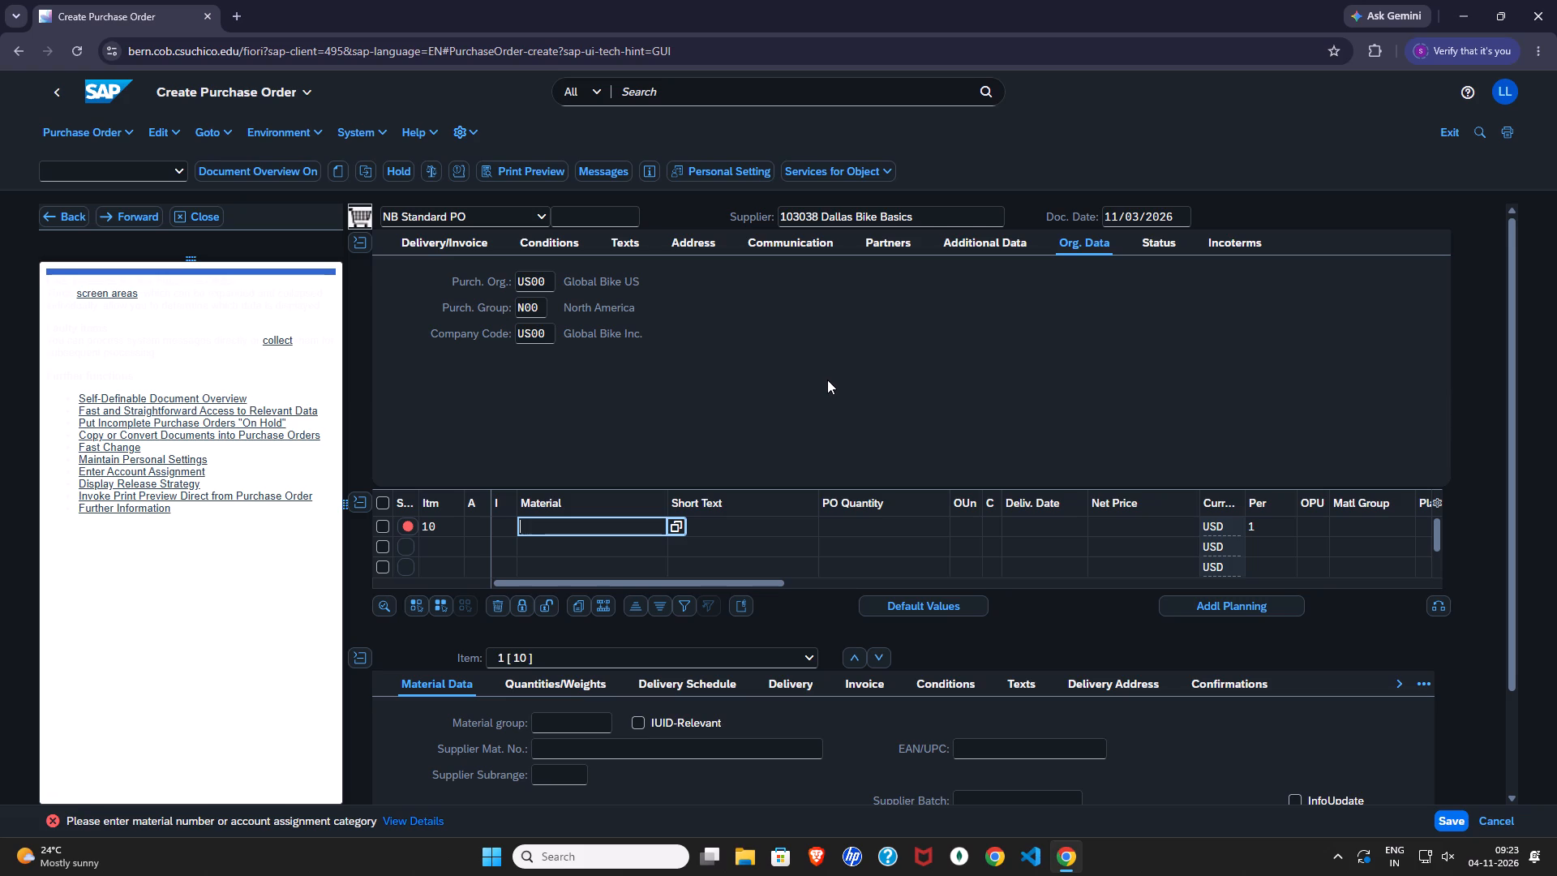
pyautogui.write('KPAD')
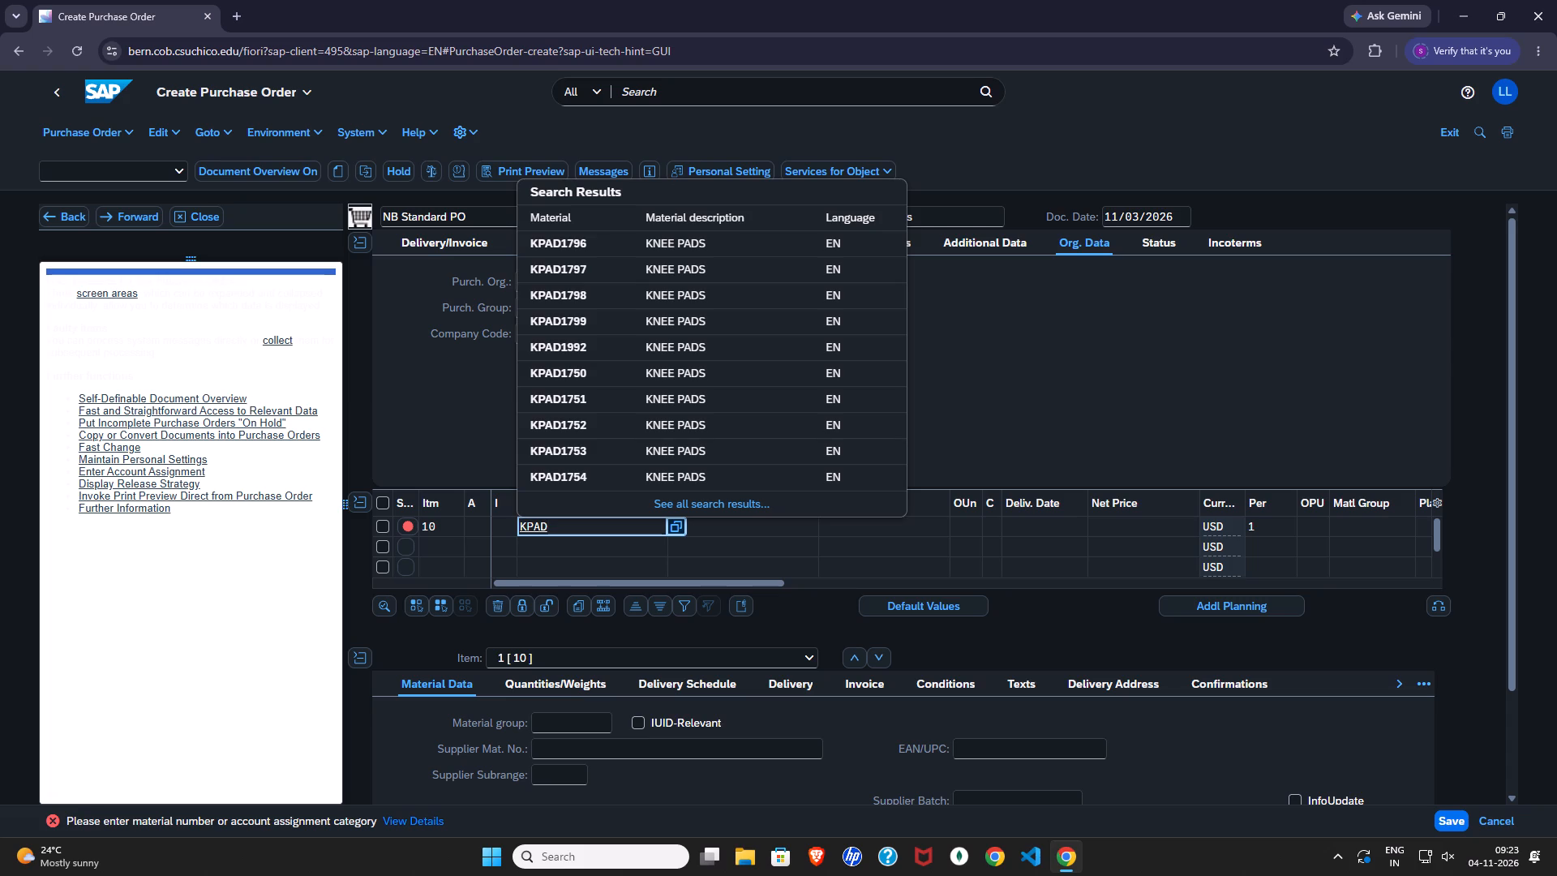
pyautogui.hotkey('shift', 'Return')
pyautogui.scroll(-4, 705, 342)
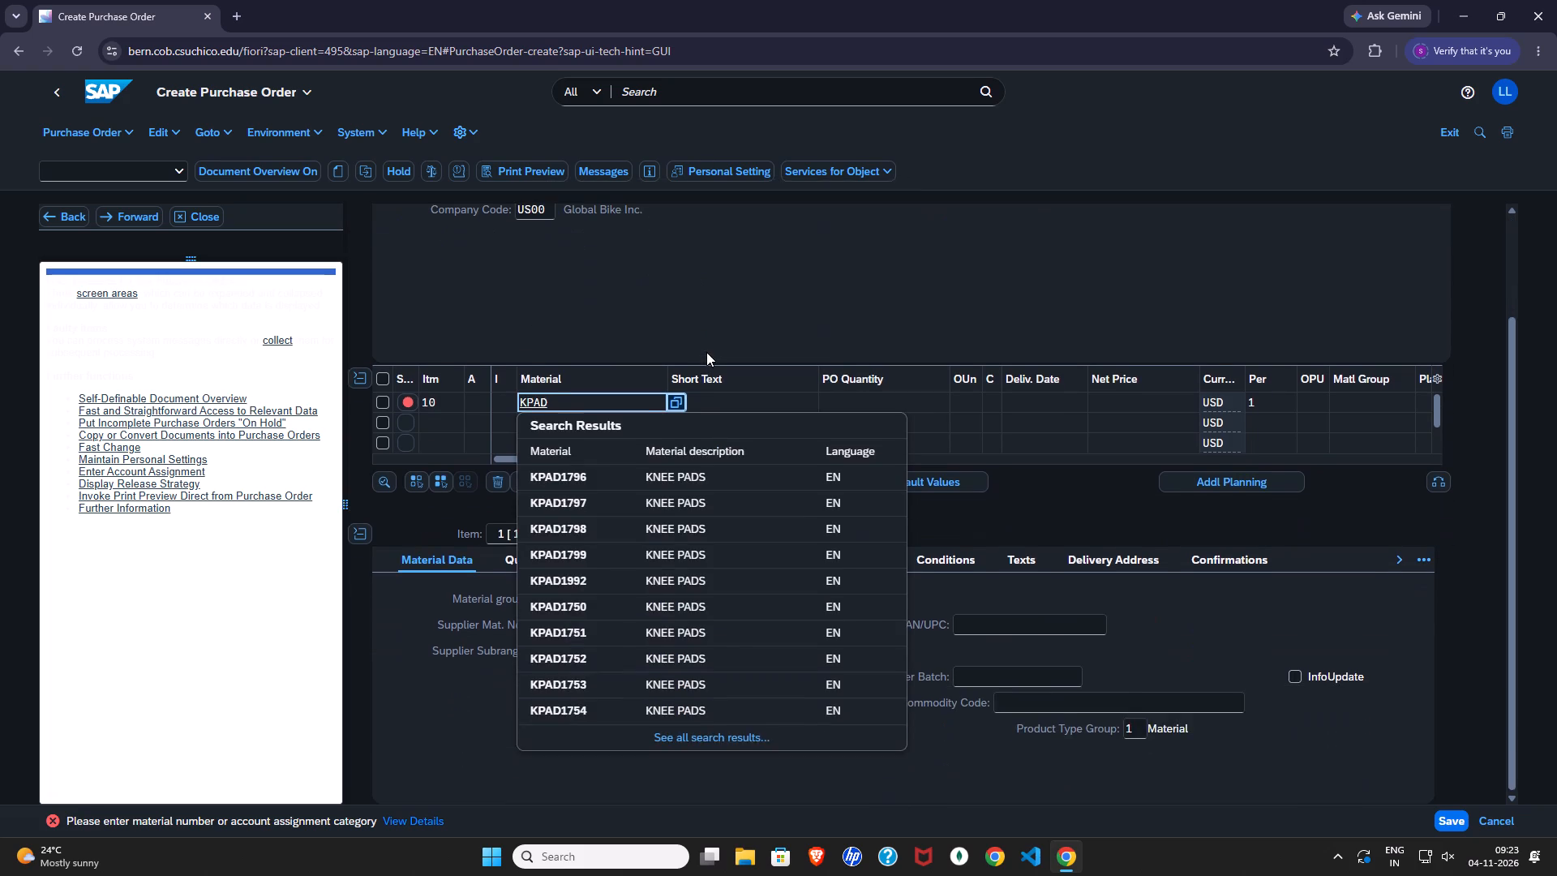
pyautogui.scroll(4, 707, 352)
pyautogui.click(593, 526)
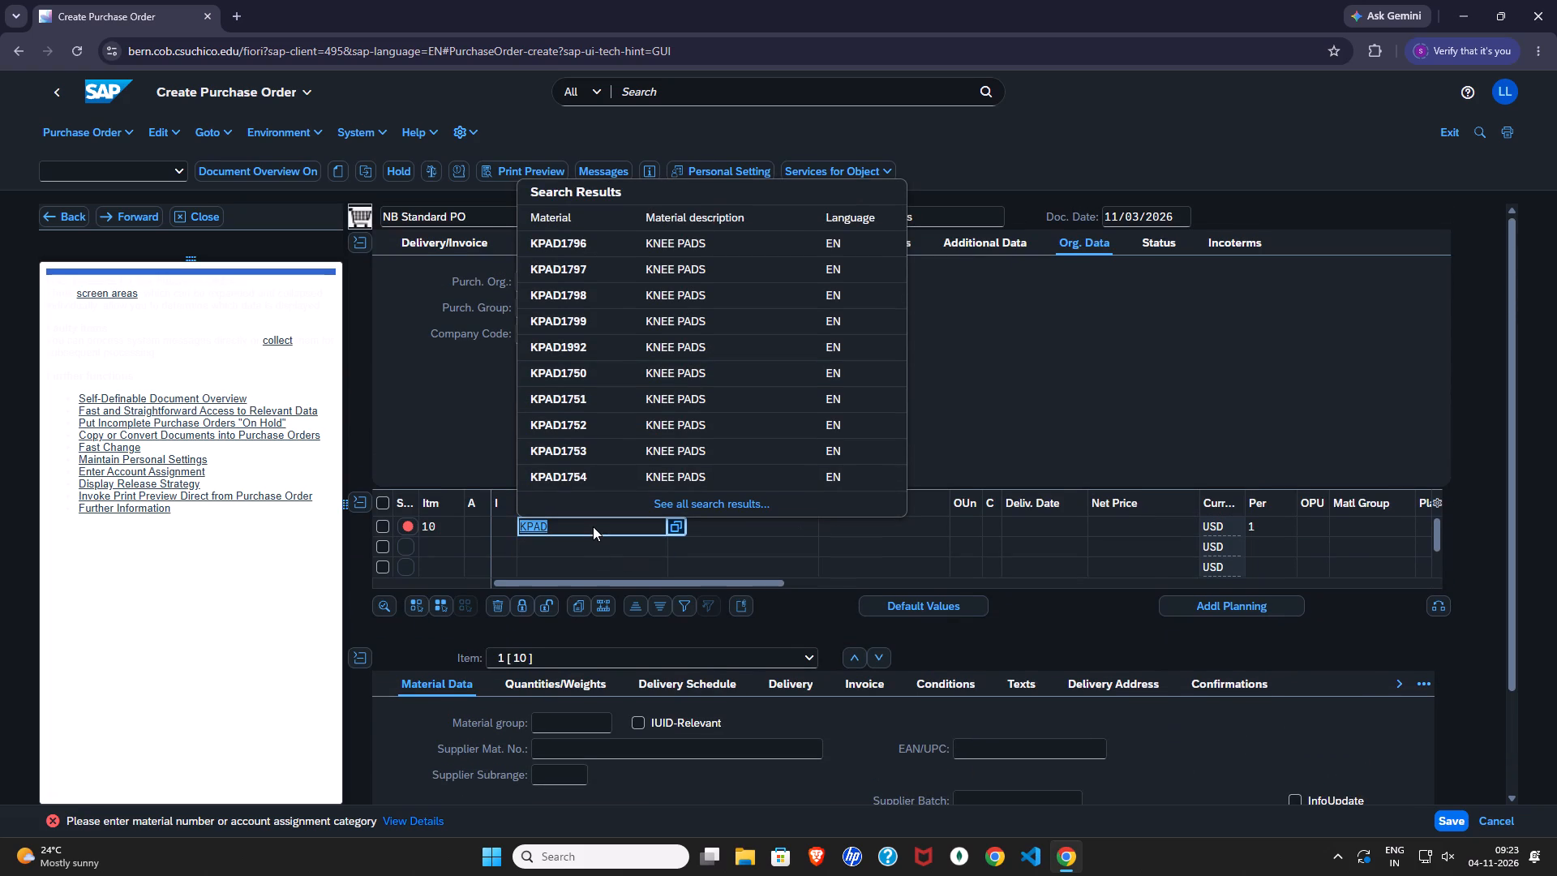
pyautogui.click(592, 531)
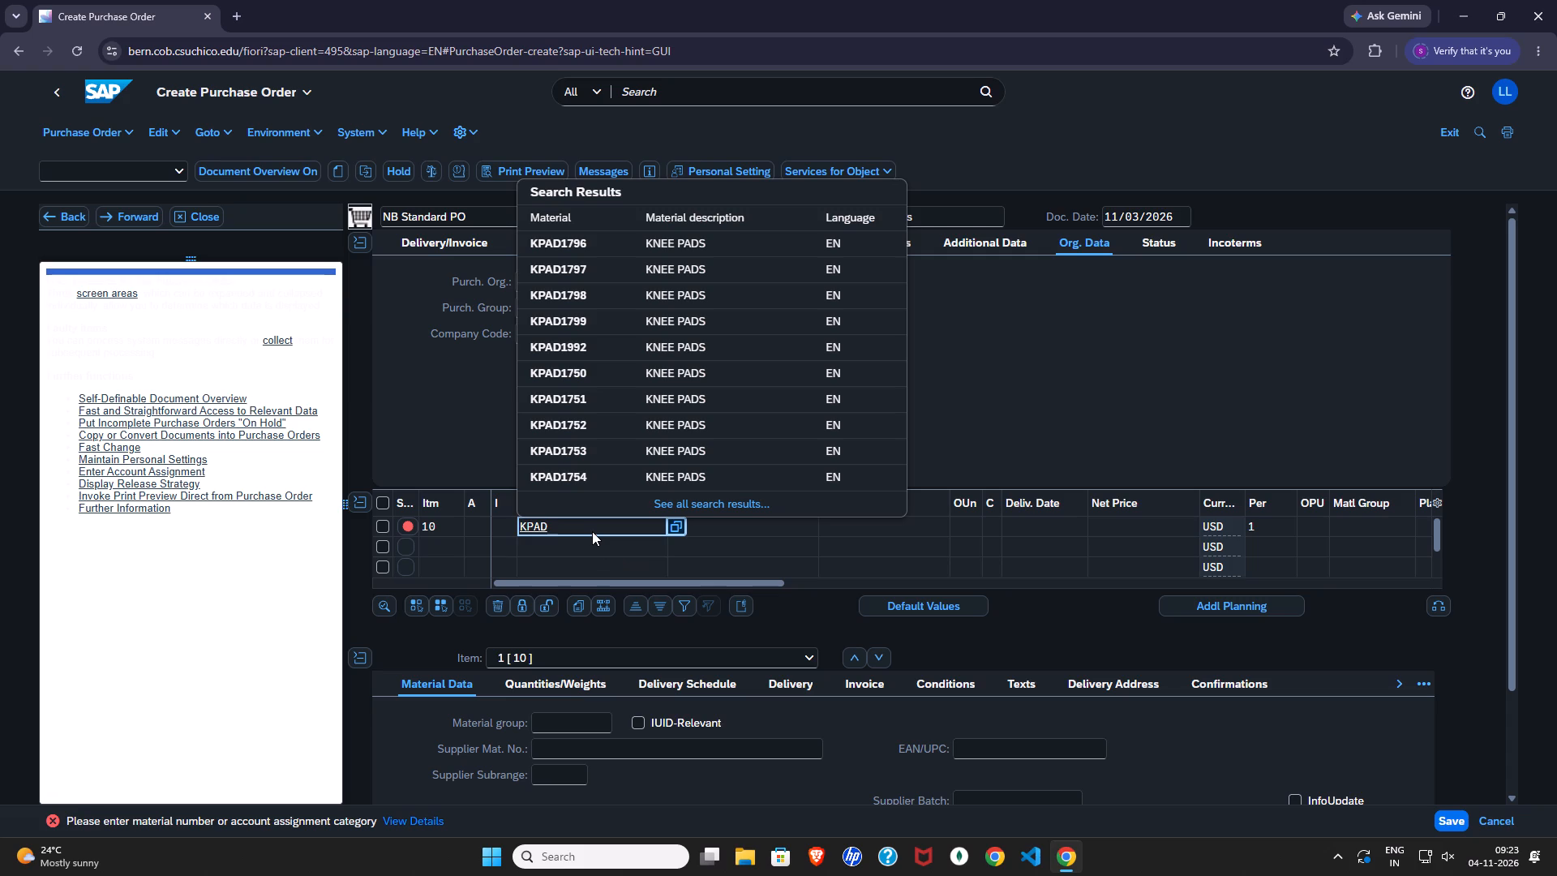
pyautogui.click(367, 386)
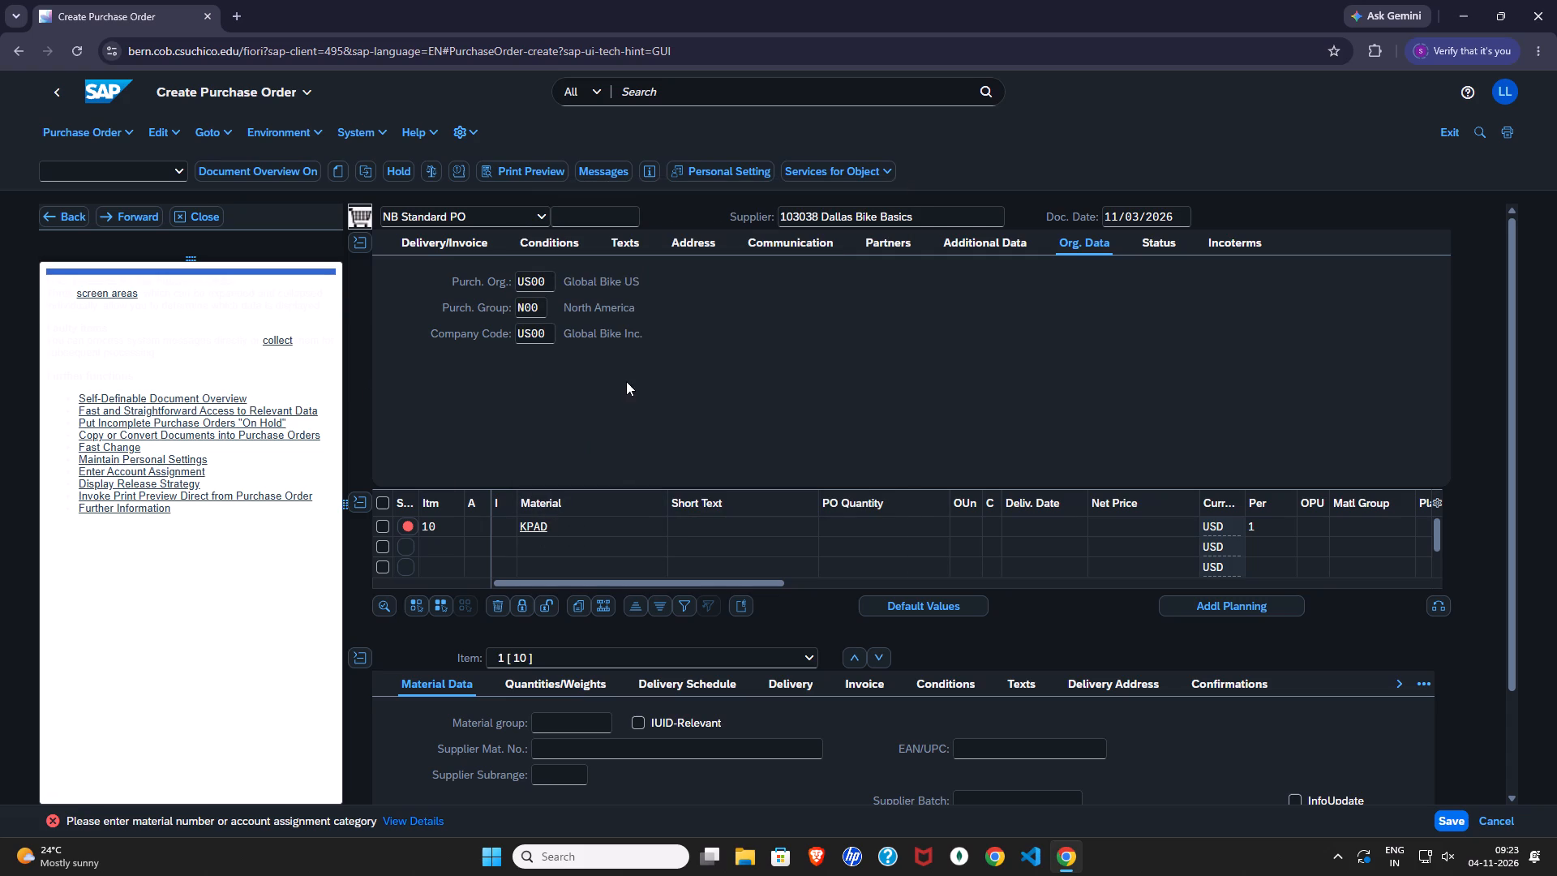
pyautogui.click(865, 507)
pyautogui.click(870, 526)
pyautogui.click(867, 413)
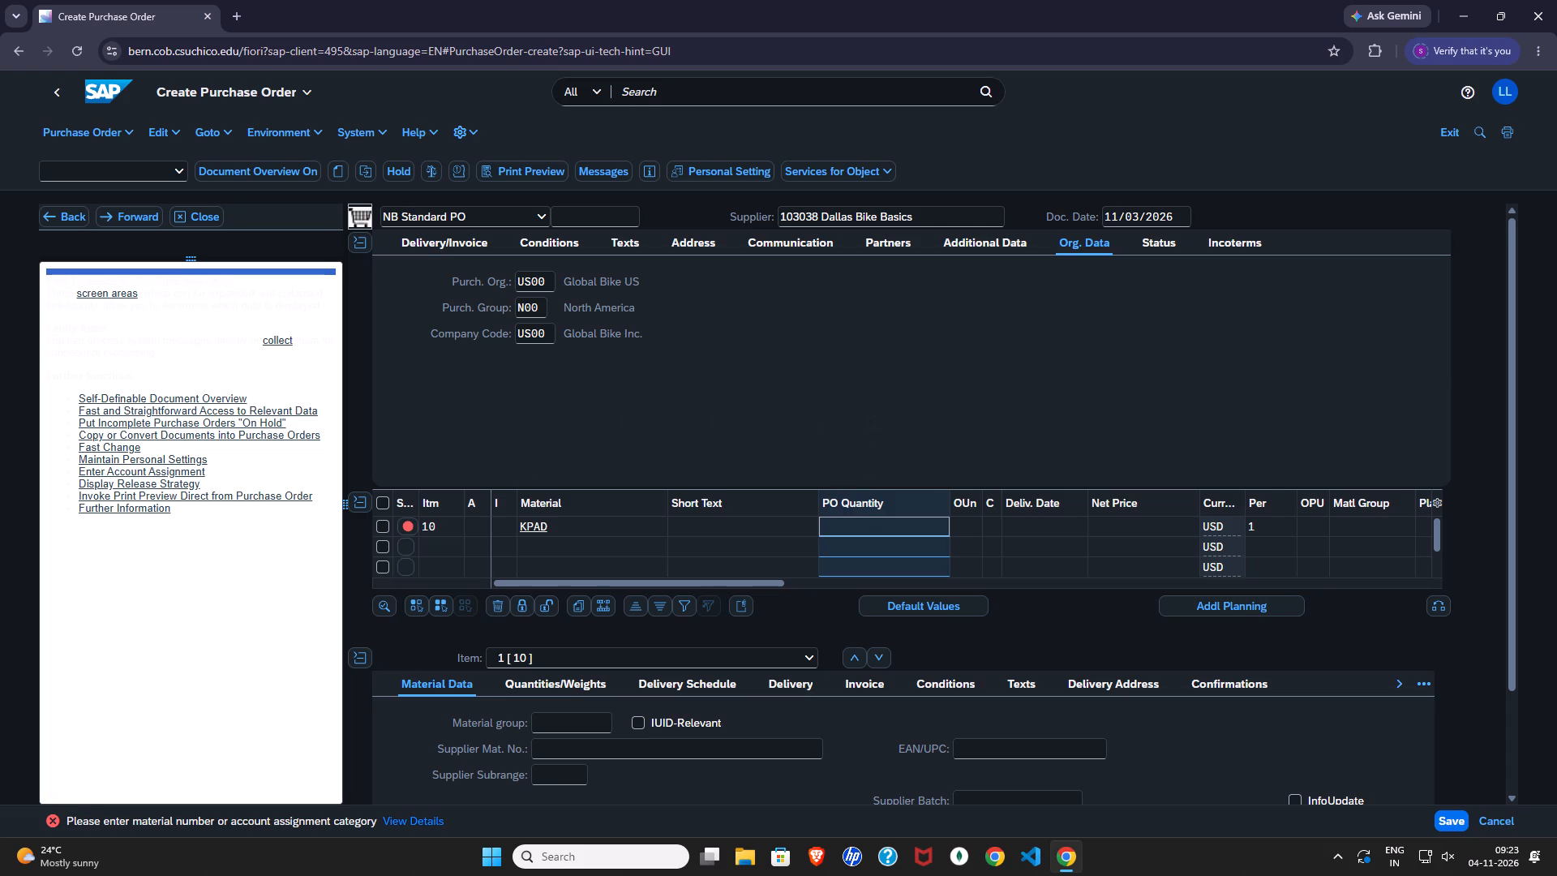
# Review the messages logged for item 10, and close the message list.
pyautogui.click(410, 524)
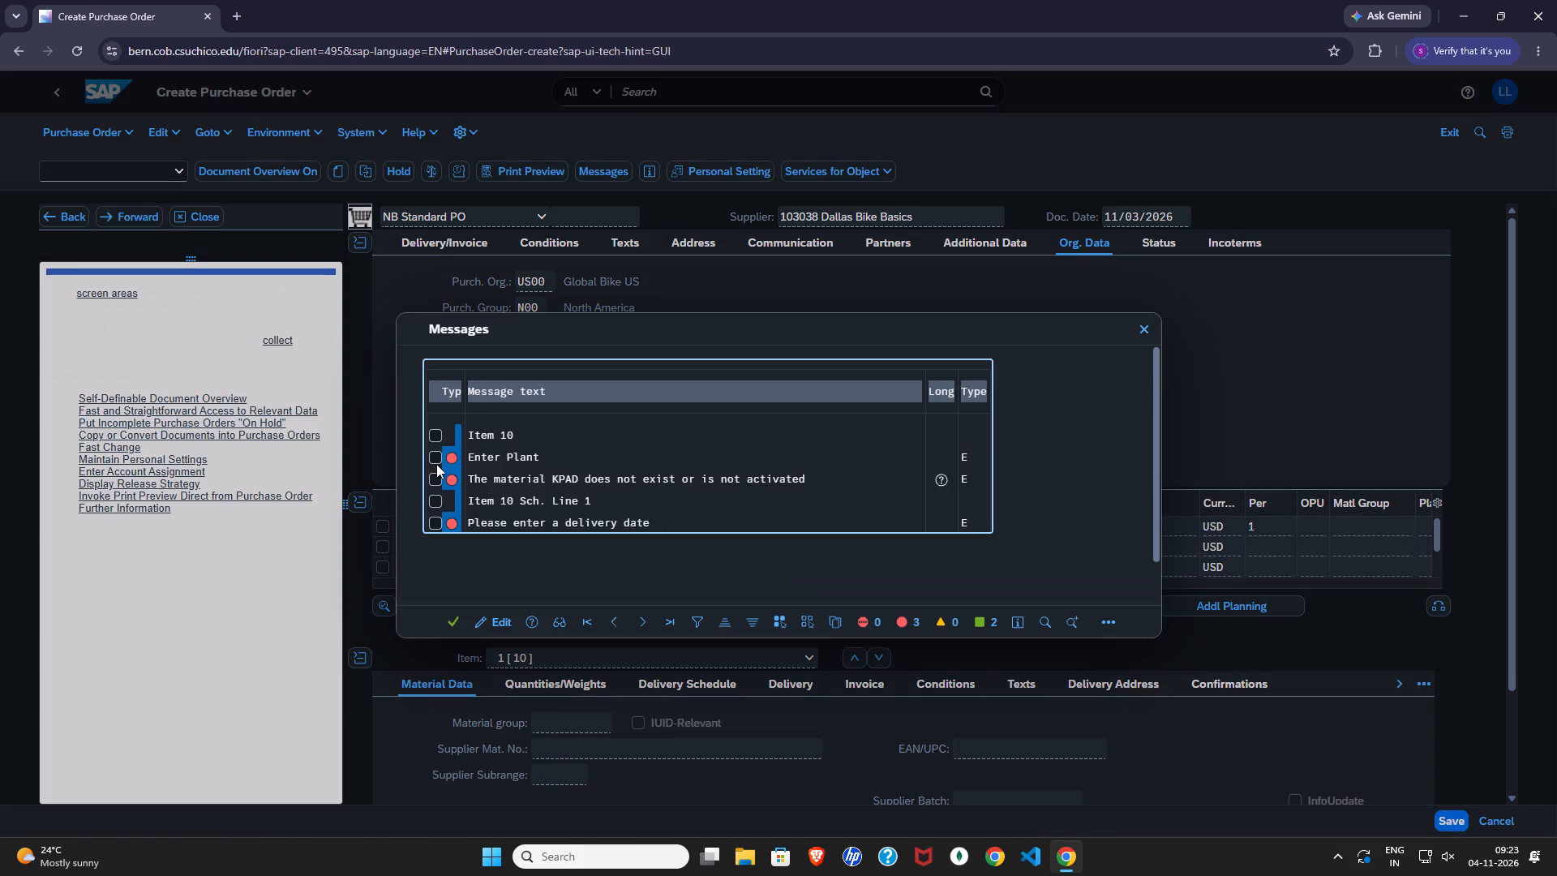
pyautogui.click(436, 436)
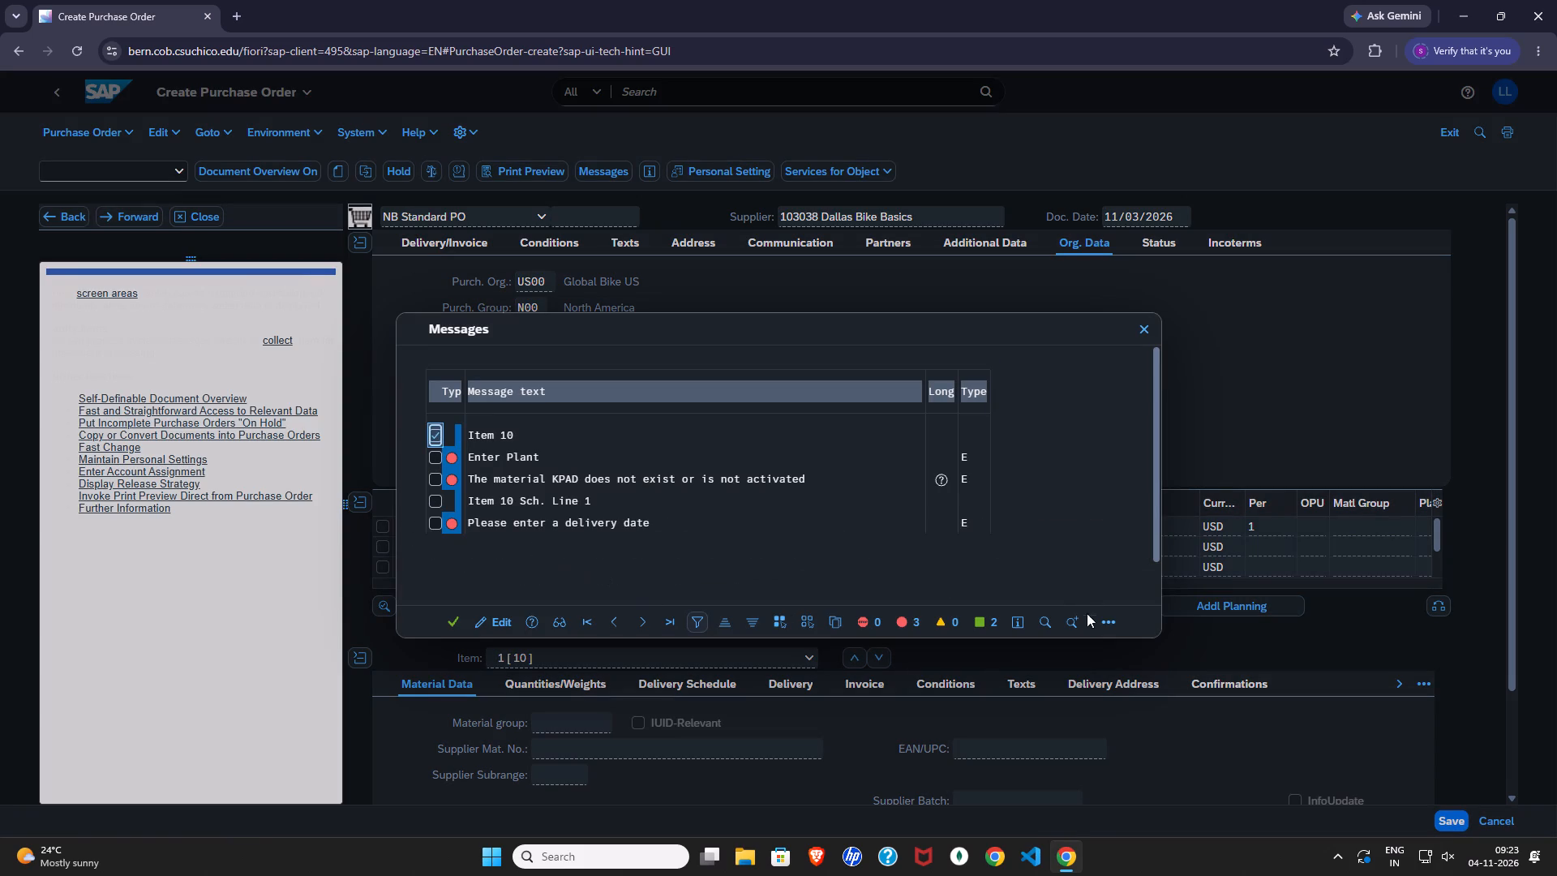
pyautogui.click(1149, 333)
pyautogui.click(1147, 334)
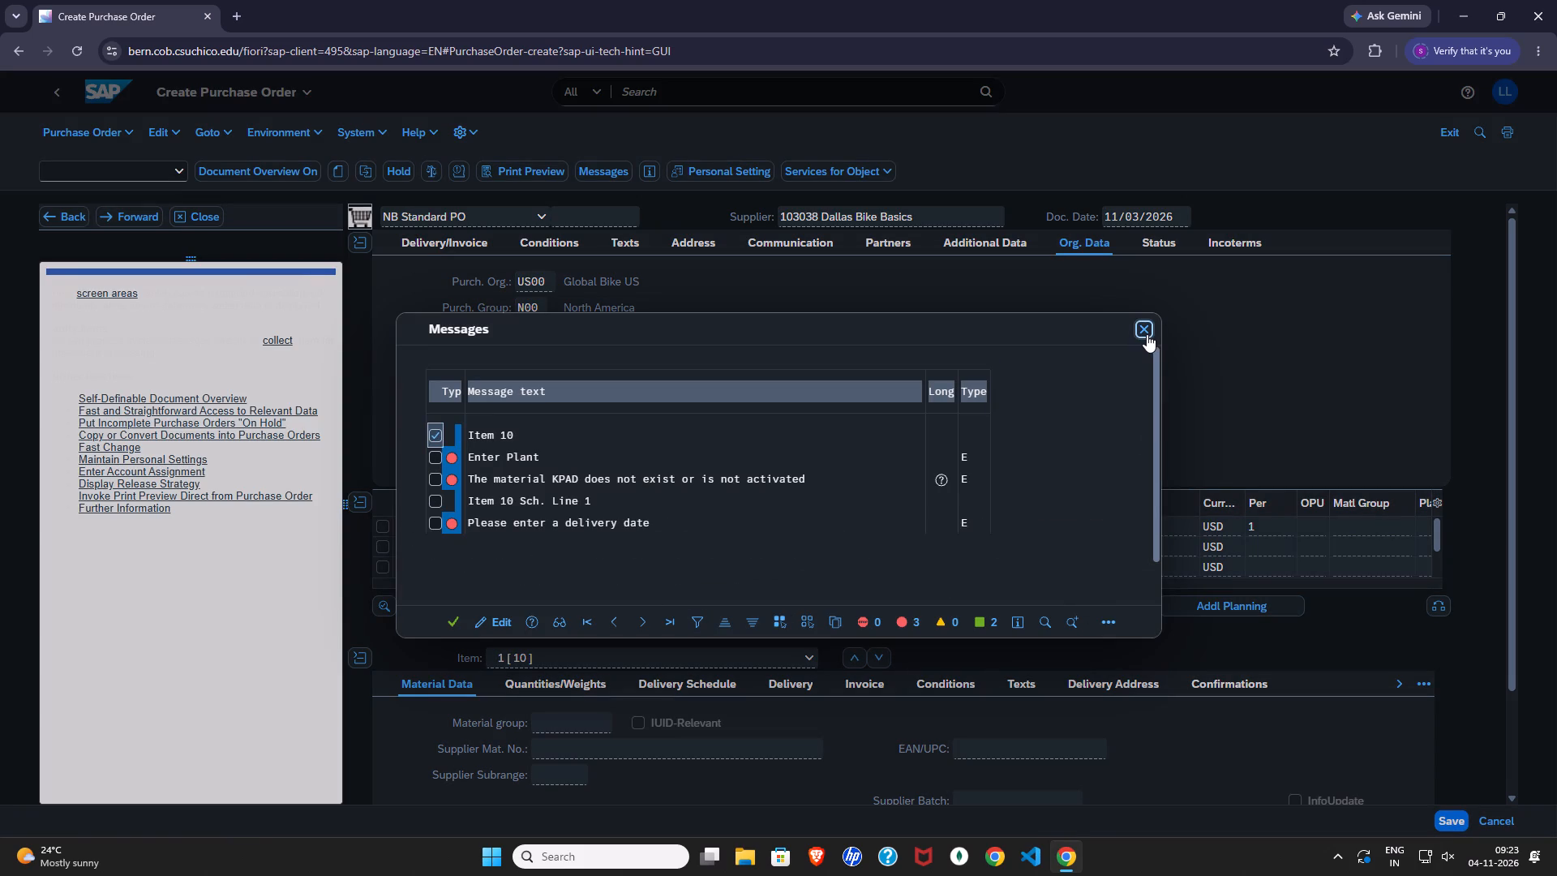
pyautogui.tripleClick(1146, 333)
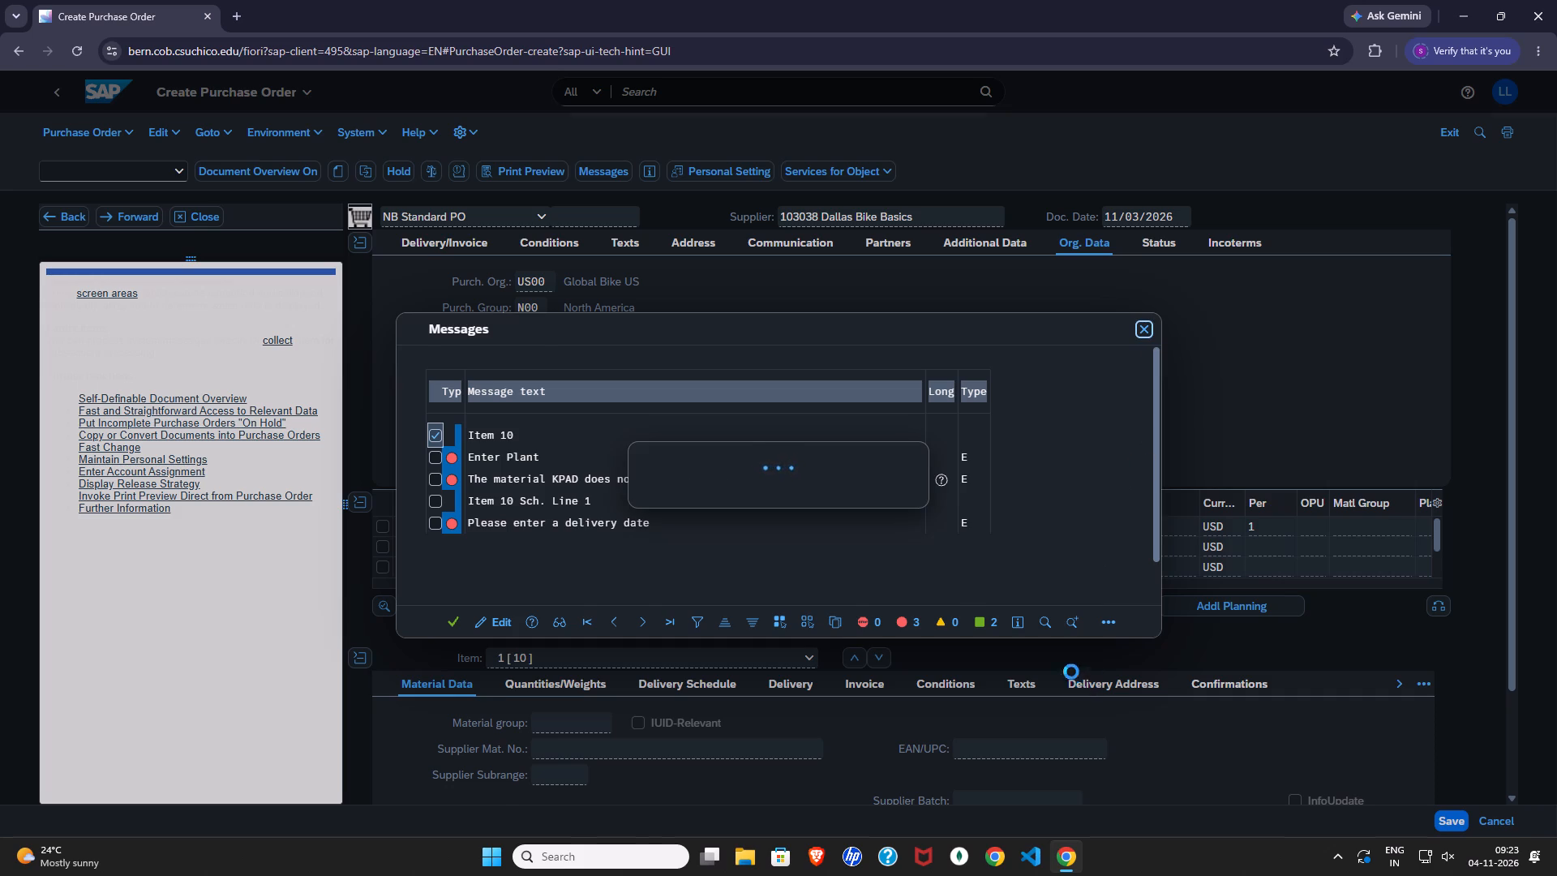
pyautogui.click(604, 403)
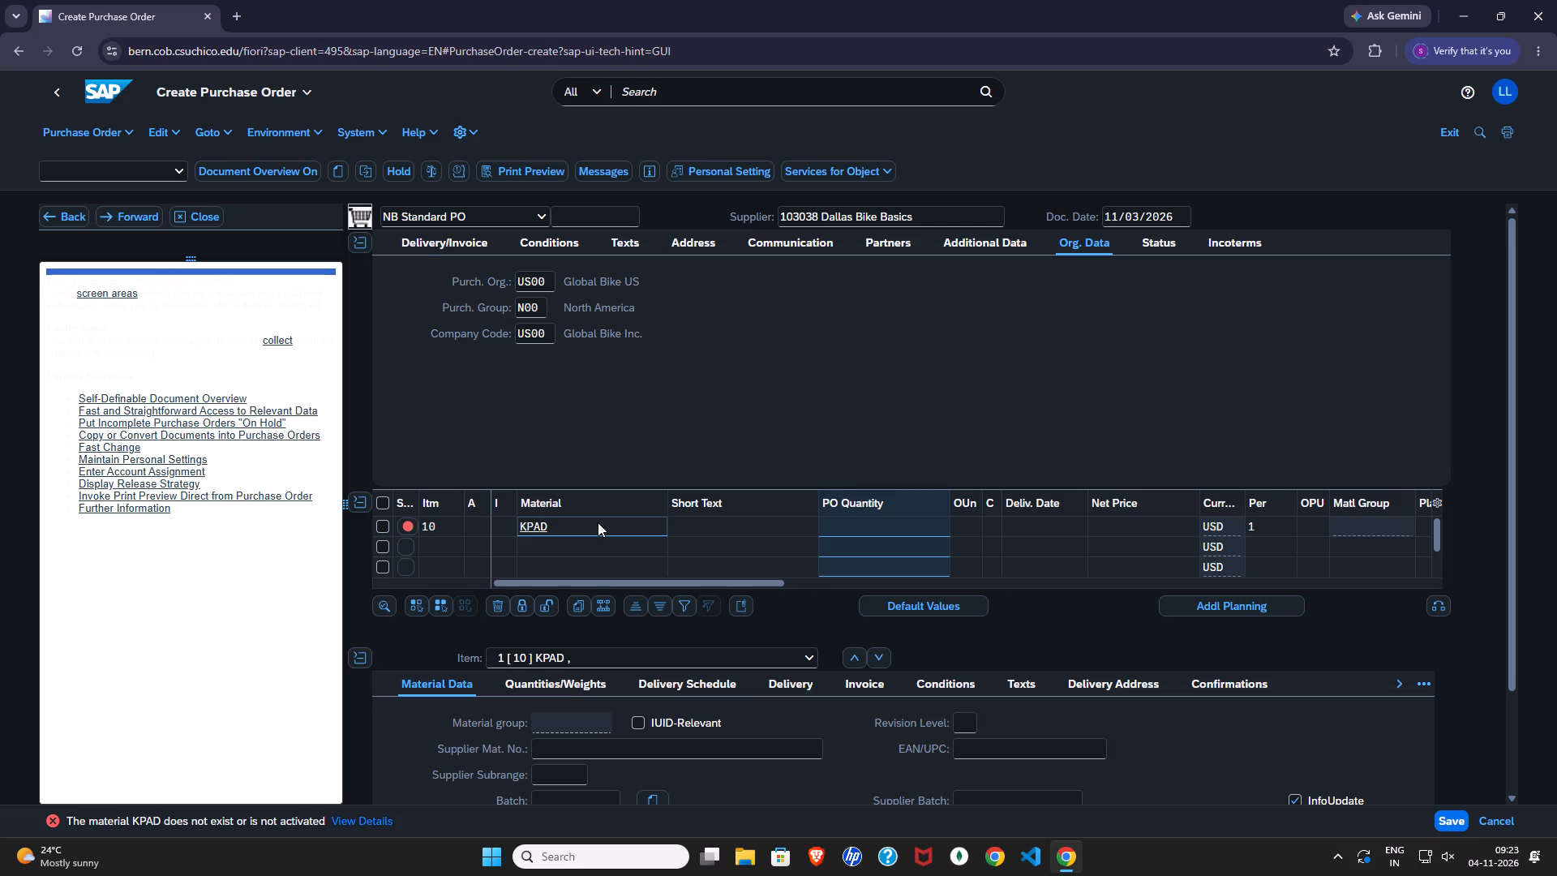
# Set the material of item 10 to KPAD1038 from the matching suggestions and confirm the entry.
pyautogui.click(609, 523)
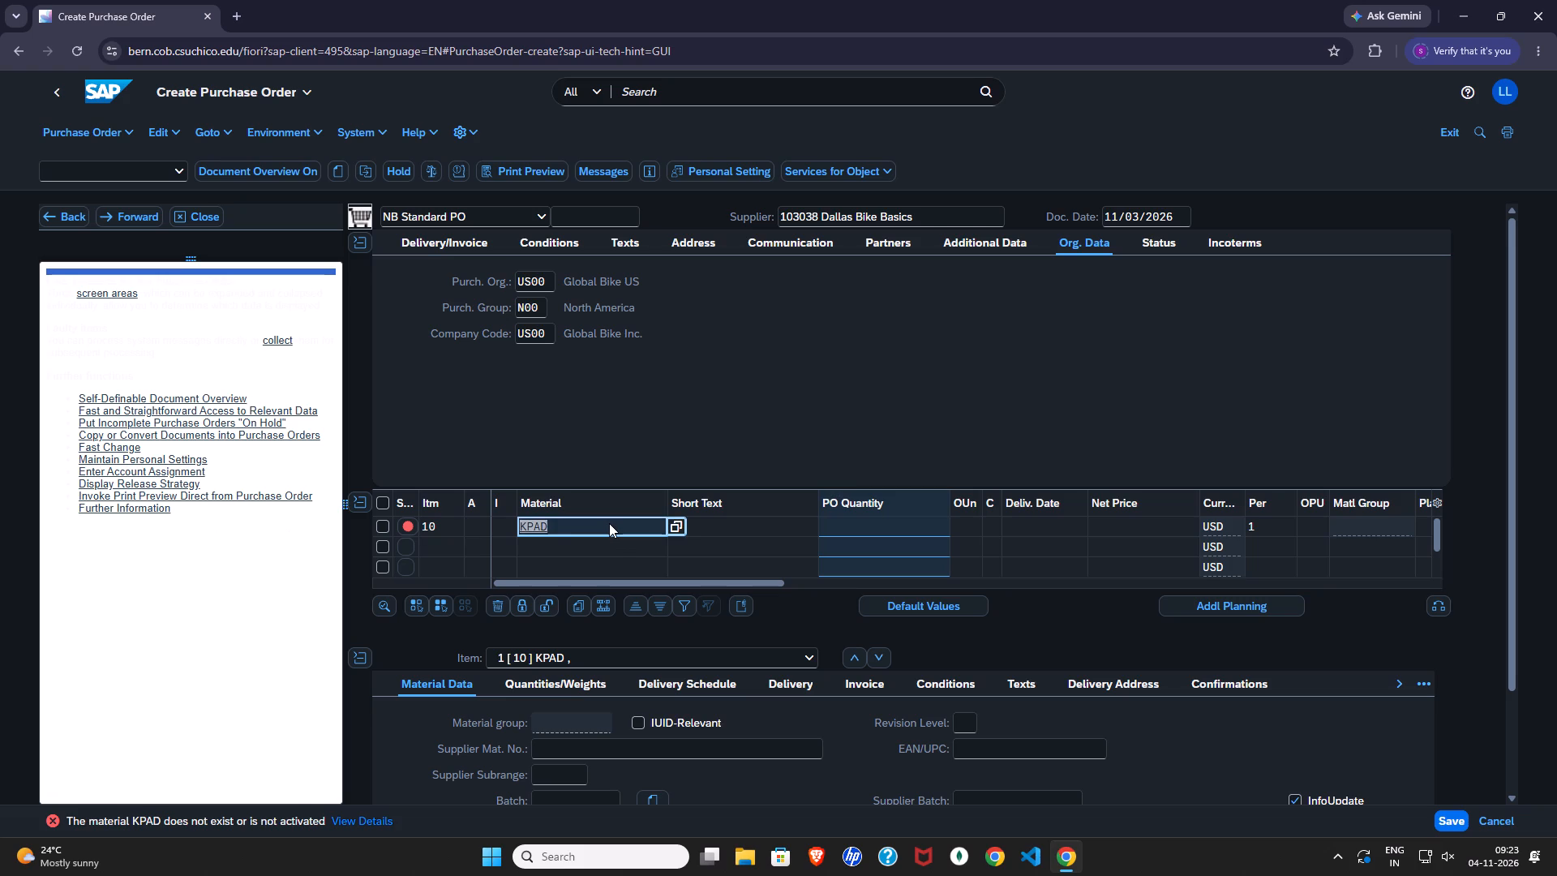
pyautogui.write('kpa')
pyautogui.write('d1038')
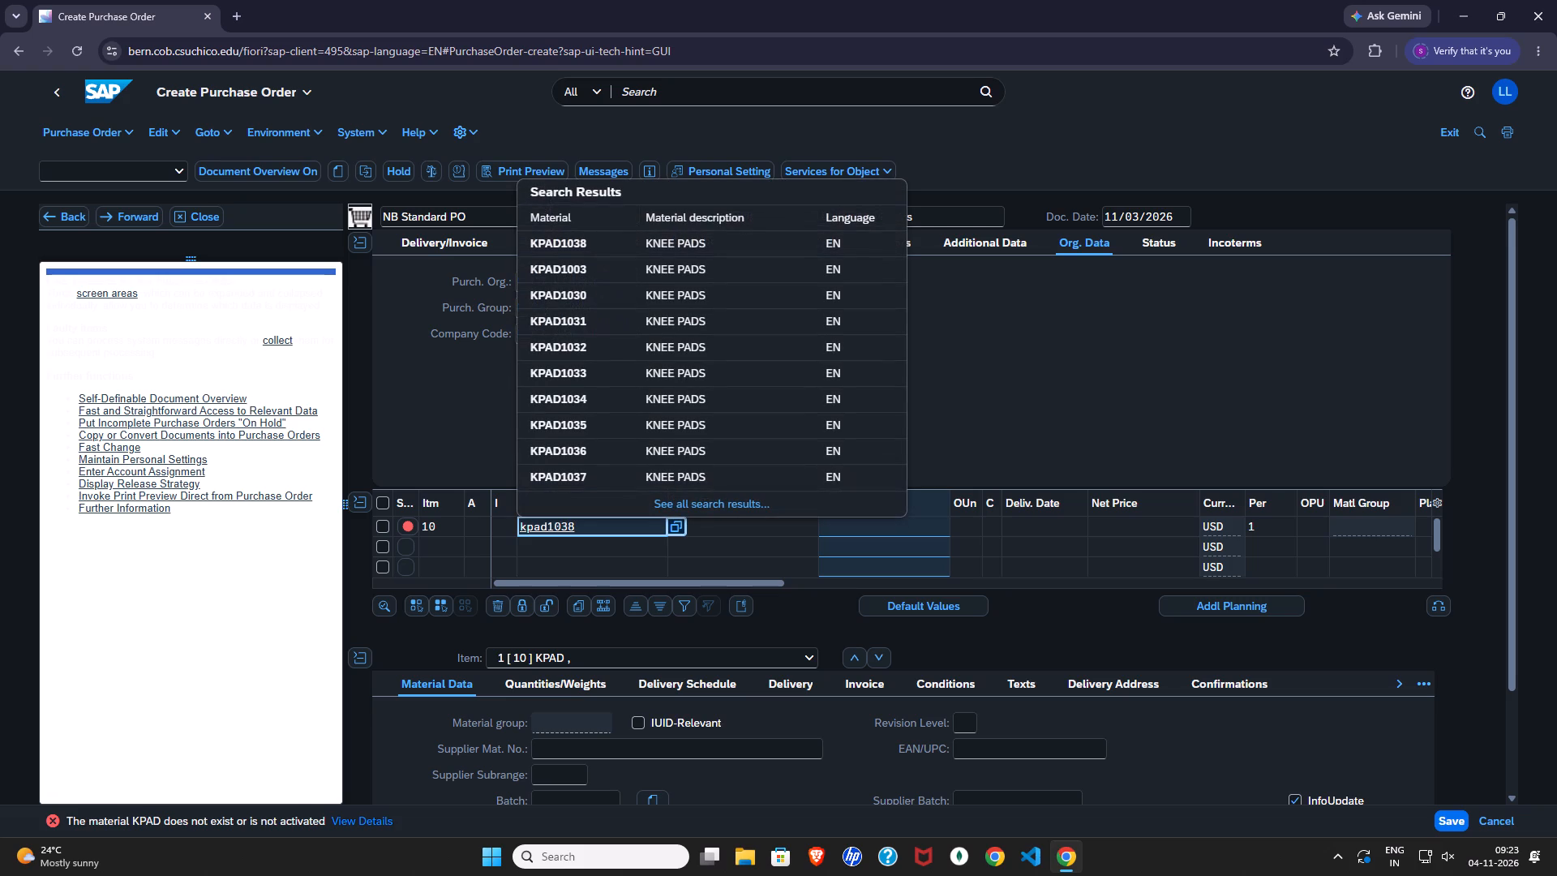
pyautogui.click(609, 238)
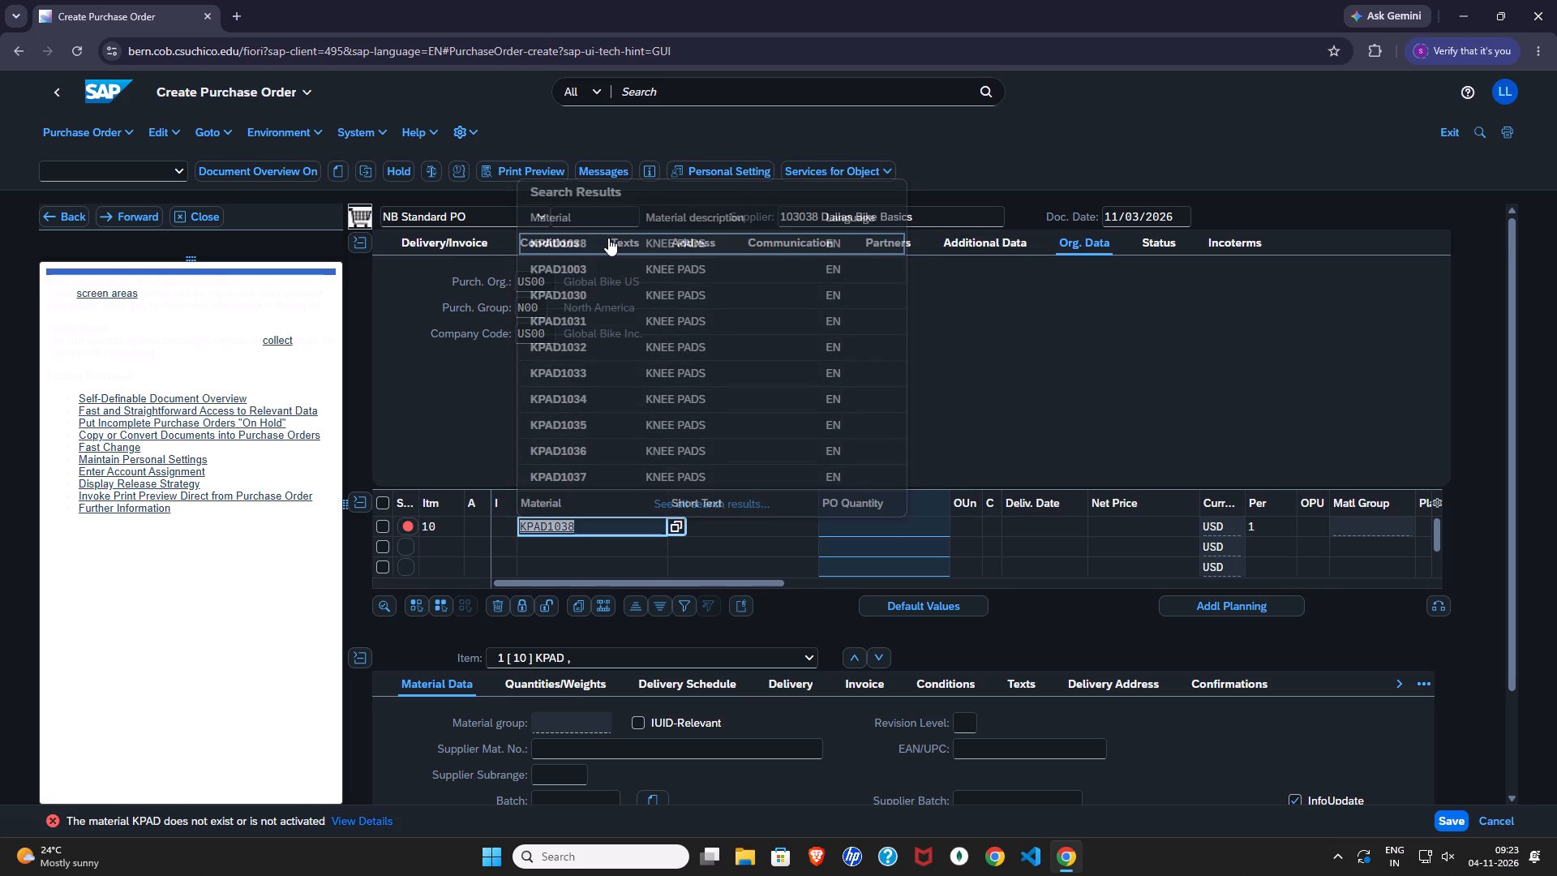
pyautogui.press('Return')
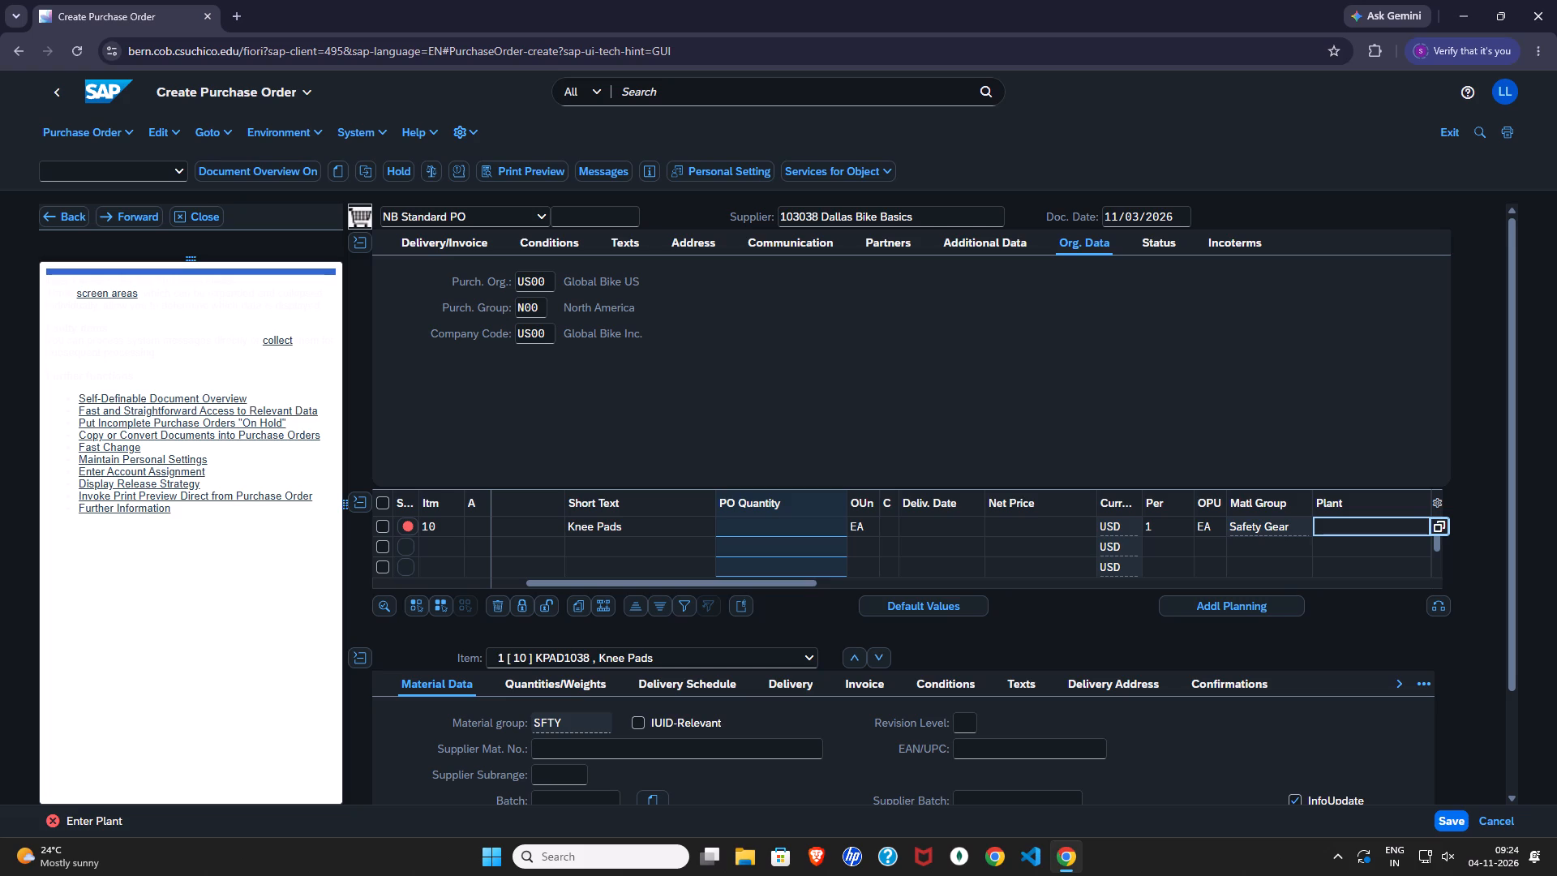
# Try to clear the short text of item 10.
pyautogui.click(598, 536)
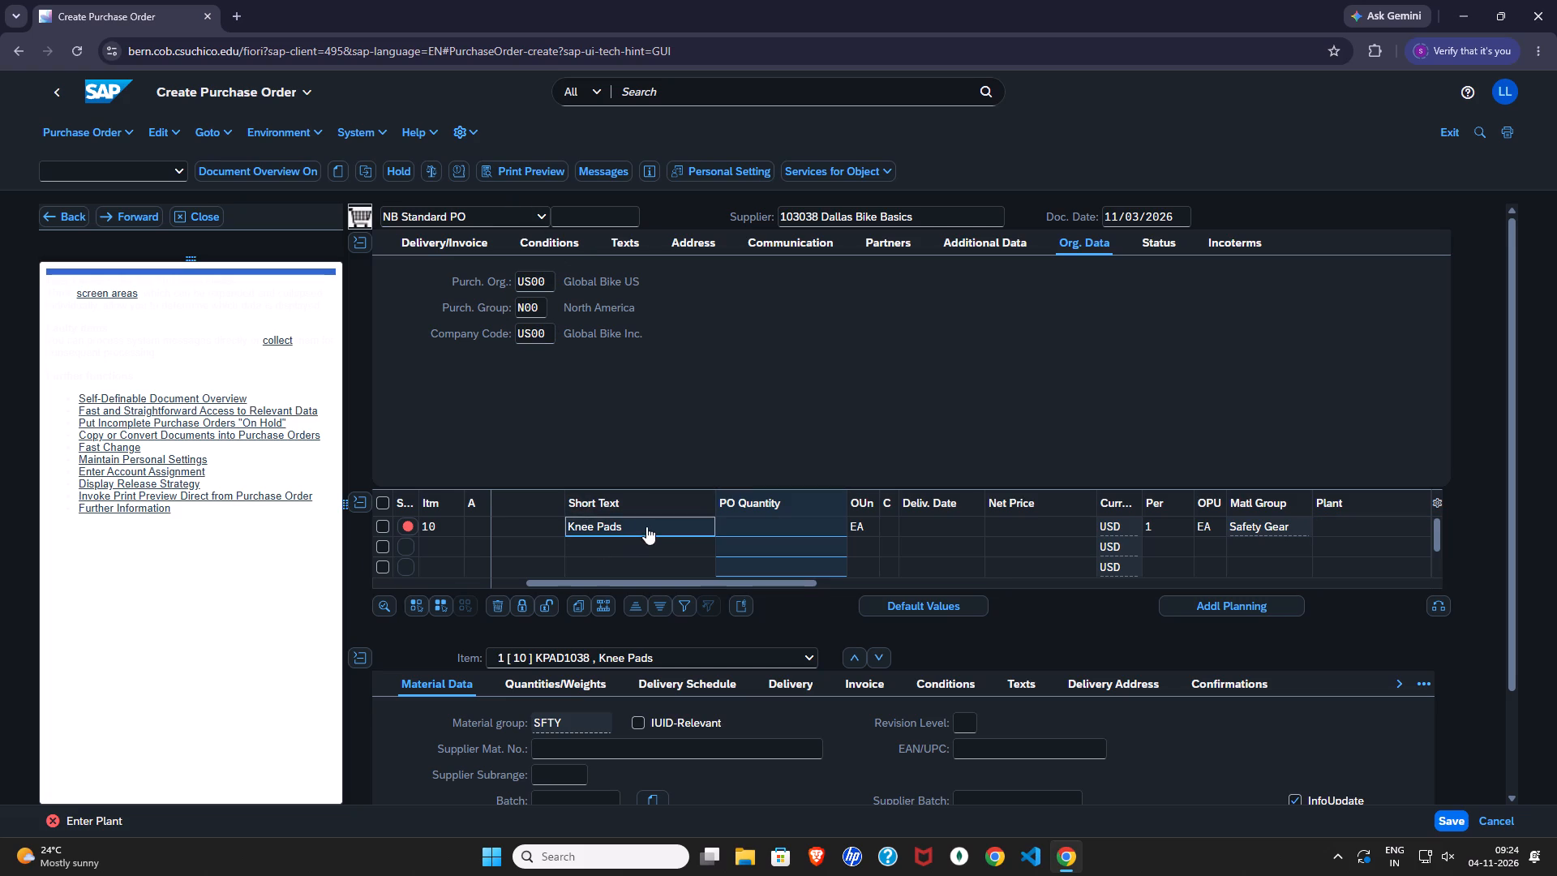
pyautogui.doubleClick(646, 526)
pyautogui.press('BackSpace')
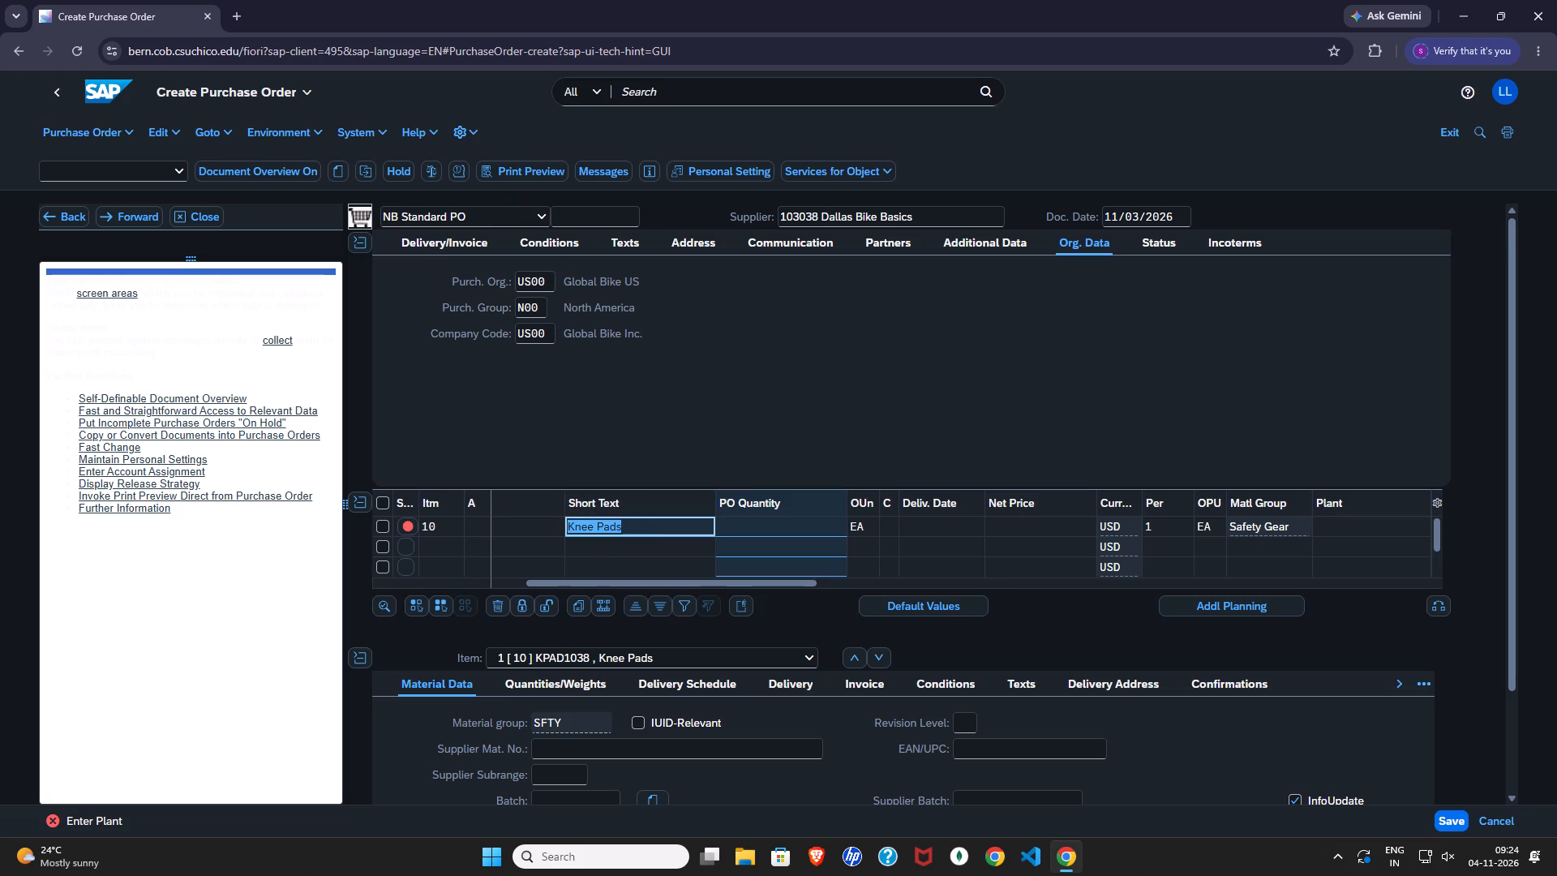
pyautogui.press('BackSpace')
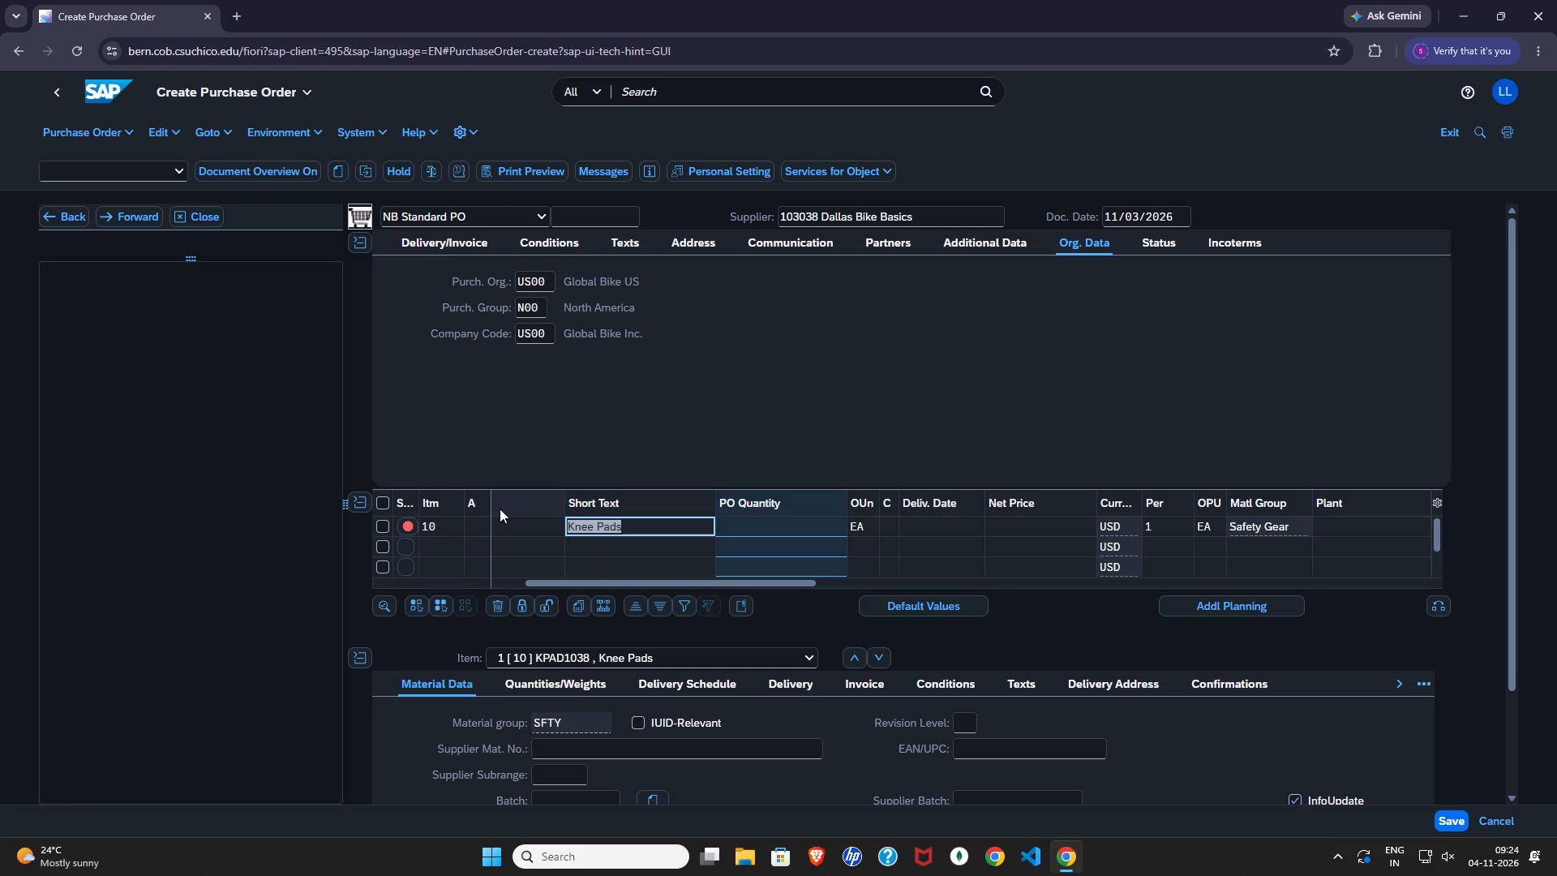
# Widen the account assignment column (A) in the item overview table.
pyautogui.moveTo(489, 504); pyautogui.dragTo(580, 507)
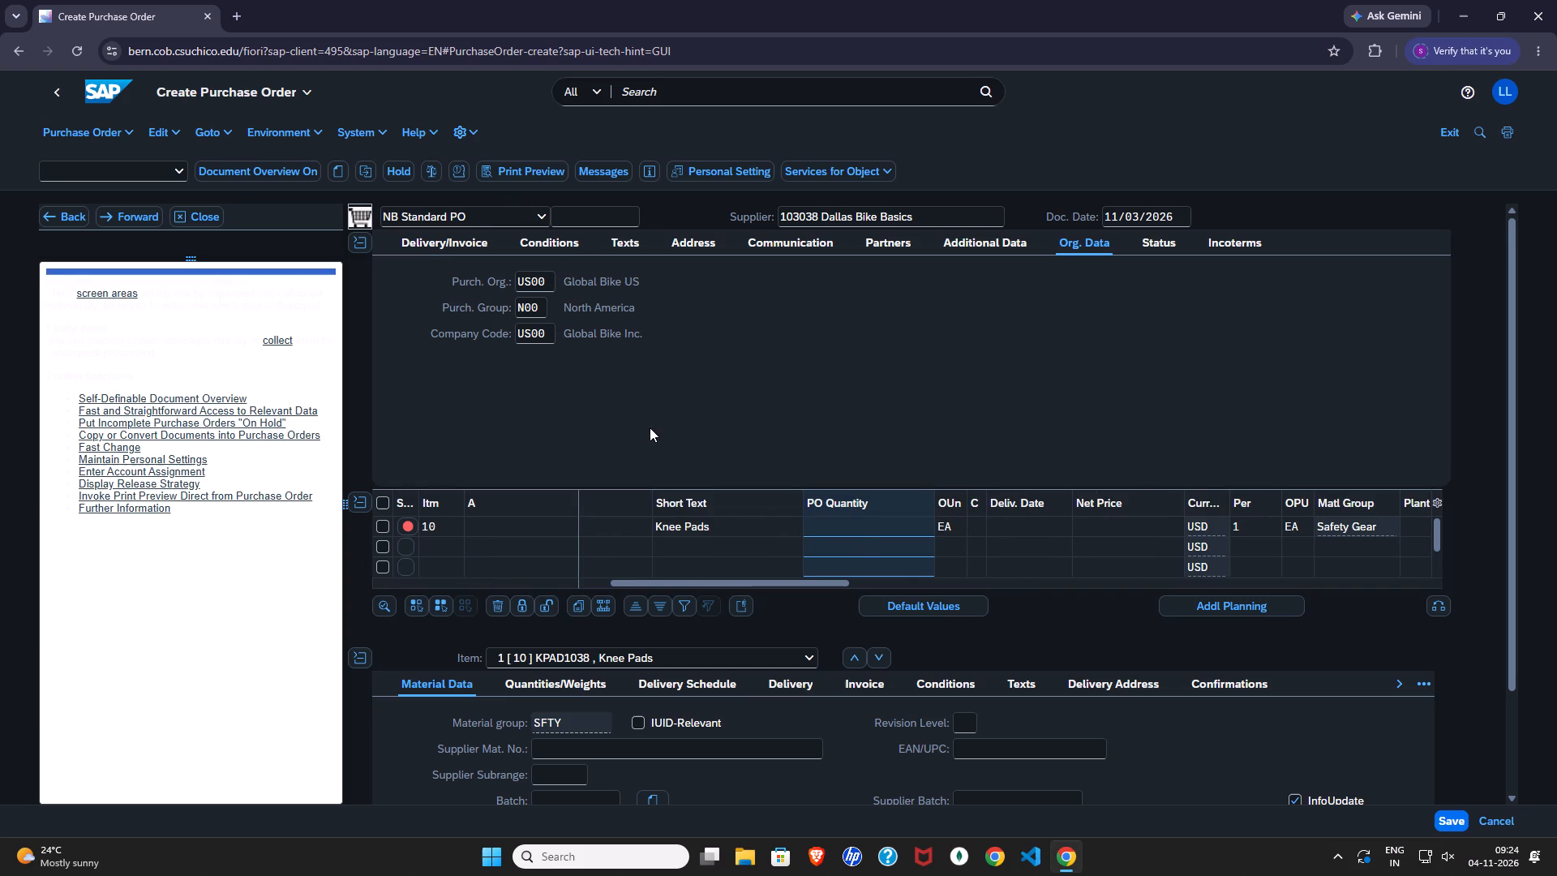
# Widen the Material column in the item overview table and select the material cell of item 10.
pyautogui.click(650, 427)
pyautogui.moveTo(651, 498); pyautogui.dragTo(704, 504)
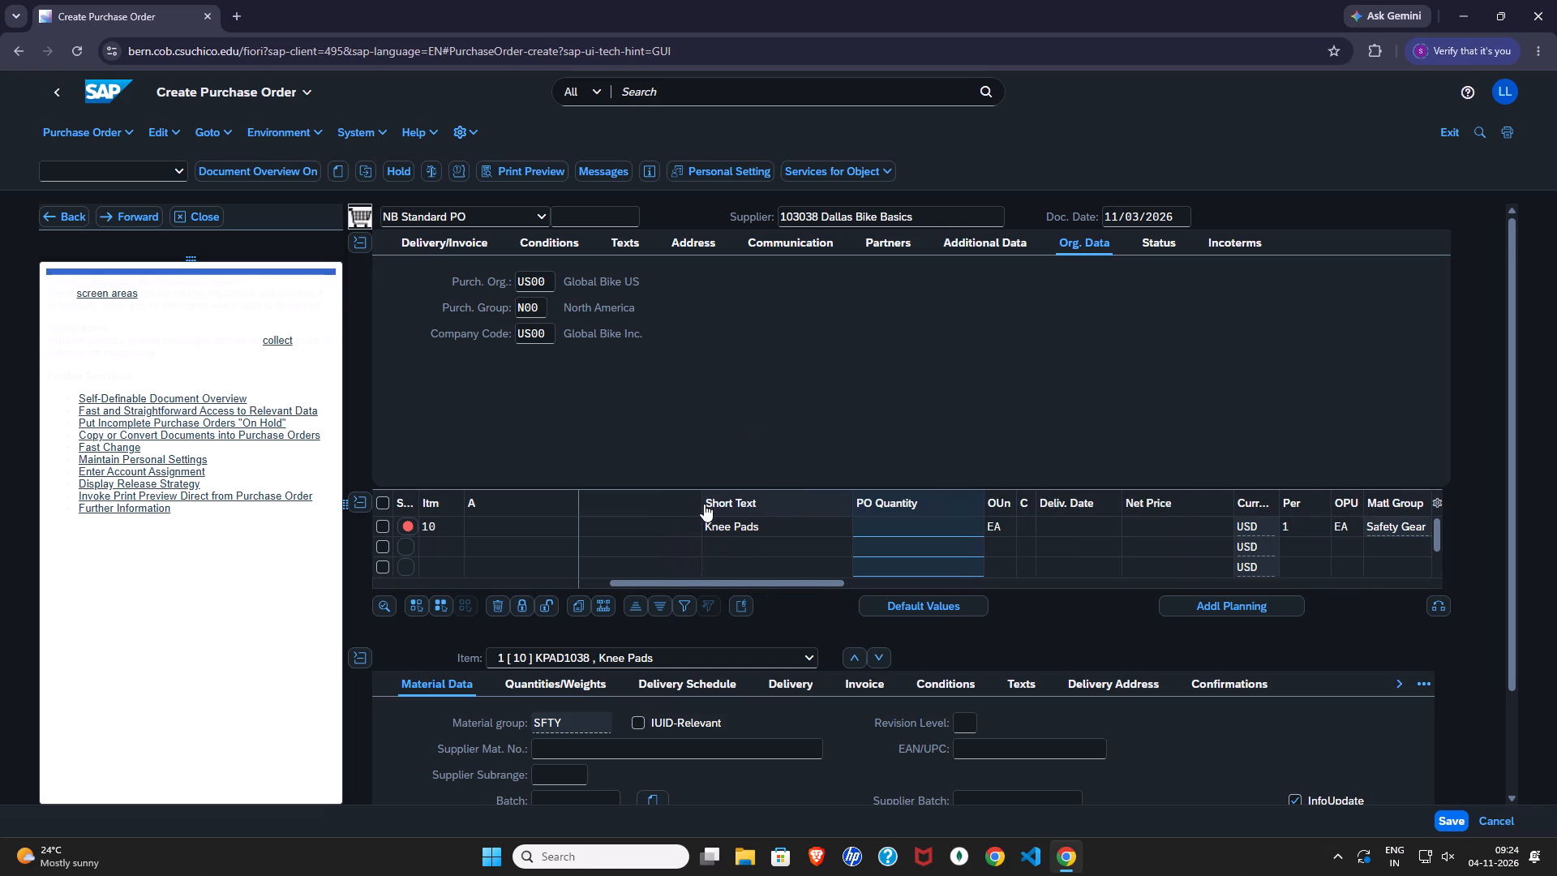
pyautogui.click(757, 432)
pyautogui.click(495, 513)
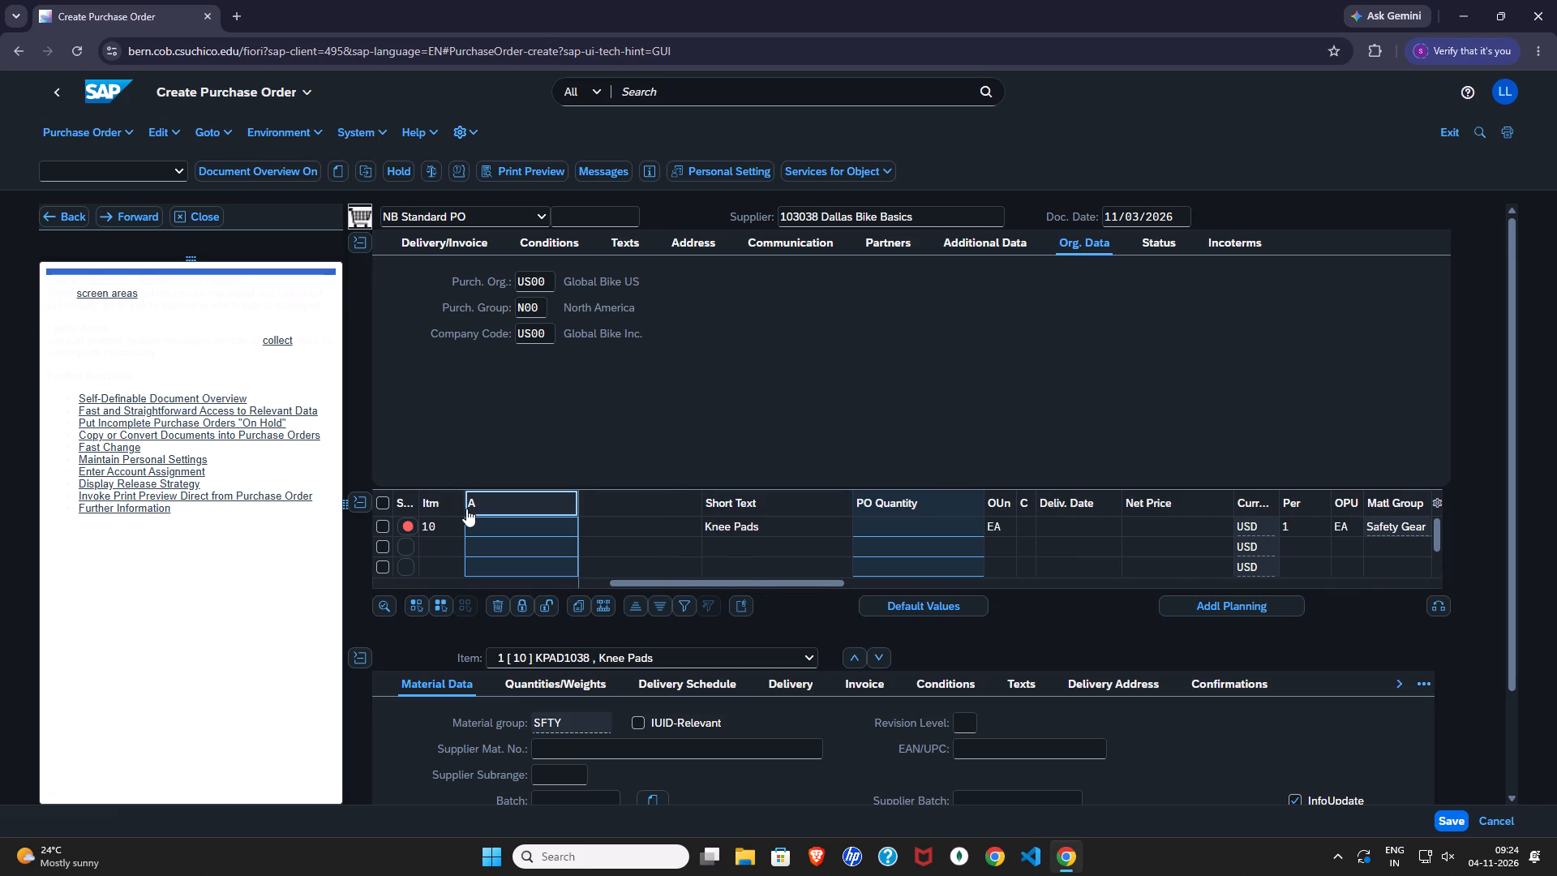
pyautogui.click(465, 509)
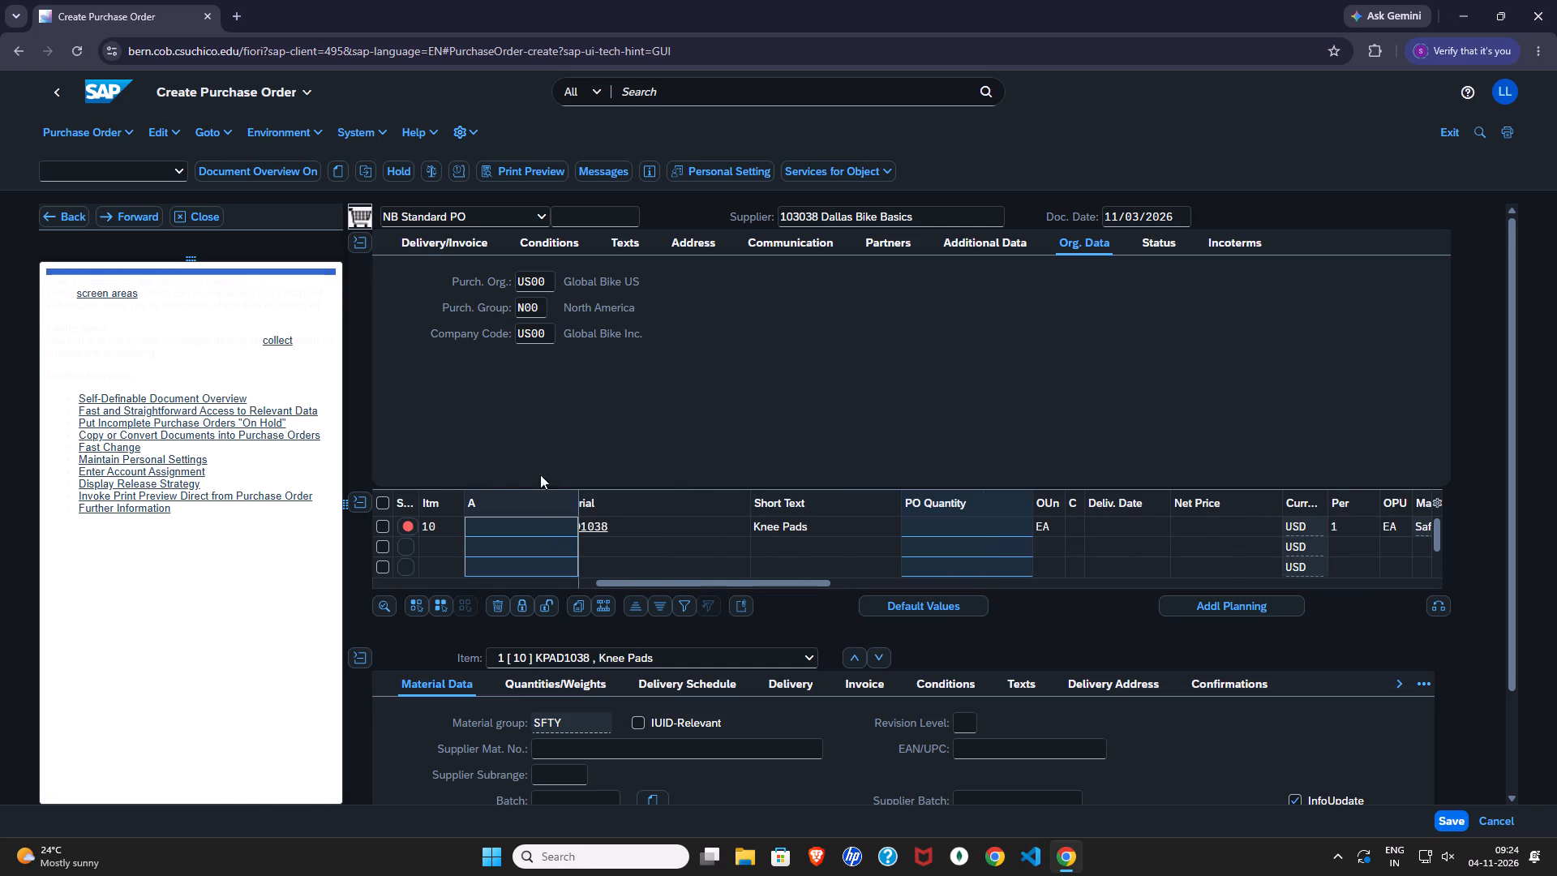
pyautogui.click(611, 526)
pyautogui.click(770, 443)
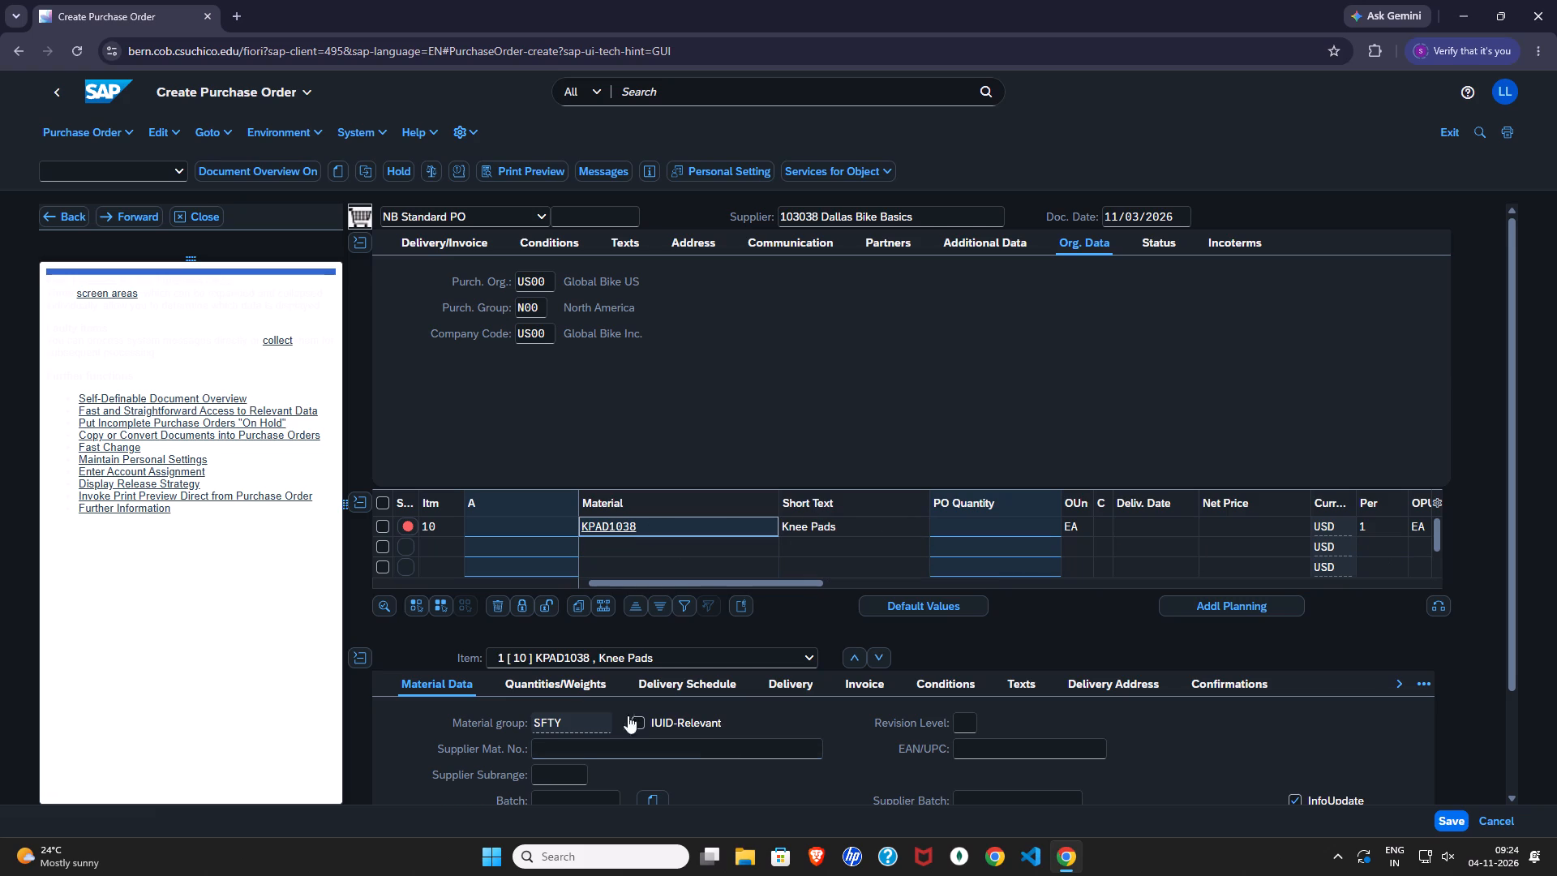
# Widen the item number column (Itm) in the item overview table.
pyautogui.moveTo(709, 585); pyautogui.dragTo(763, 585)
pyautogui.moveTo(461, 504); pyautogui.dragTo(508, 504)
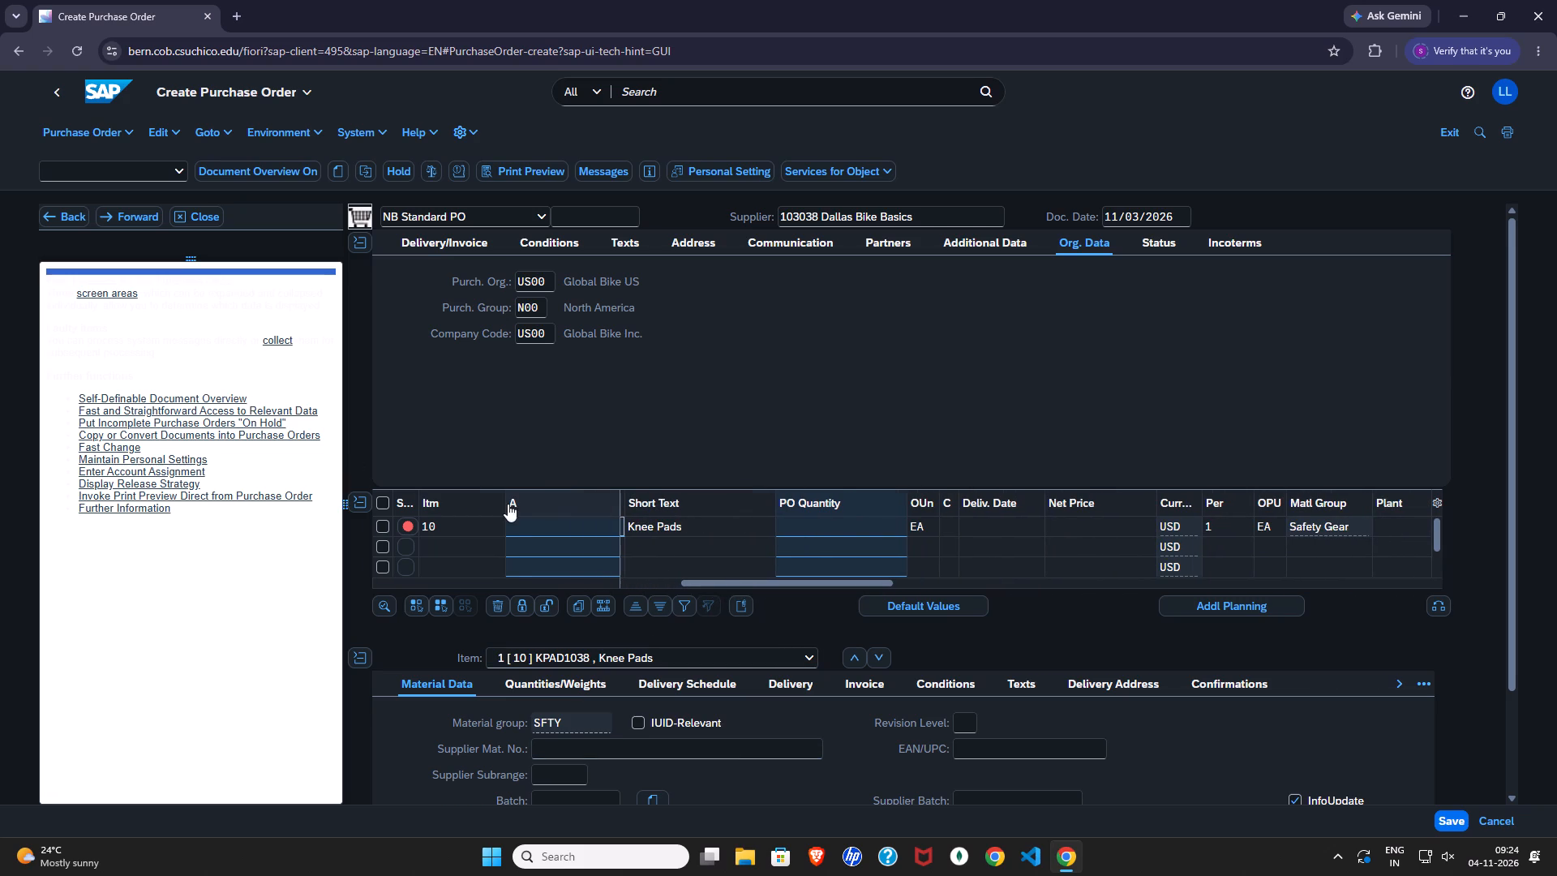
pyautogui.click(525, 427)
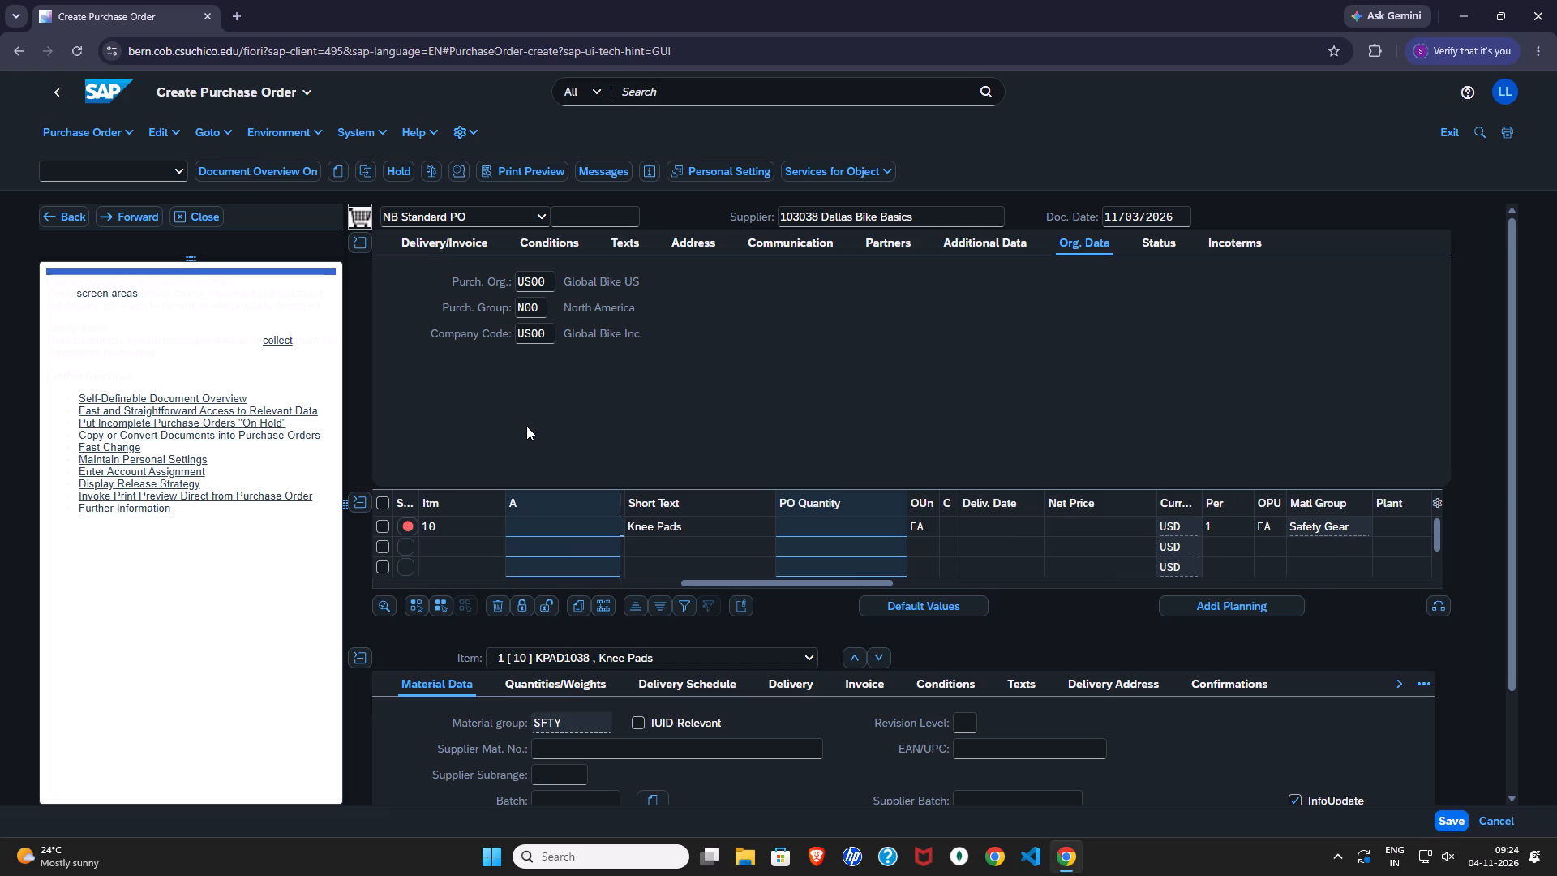
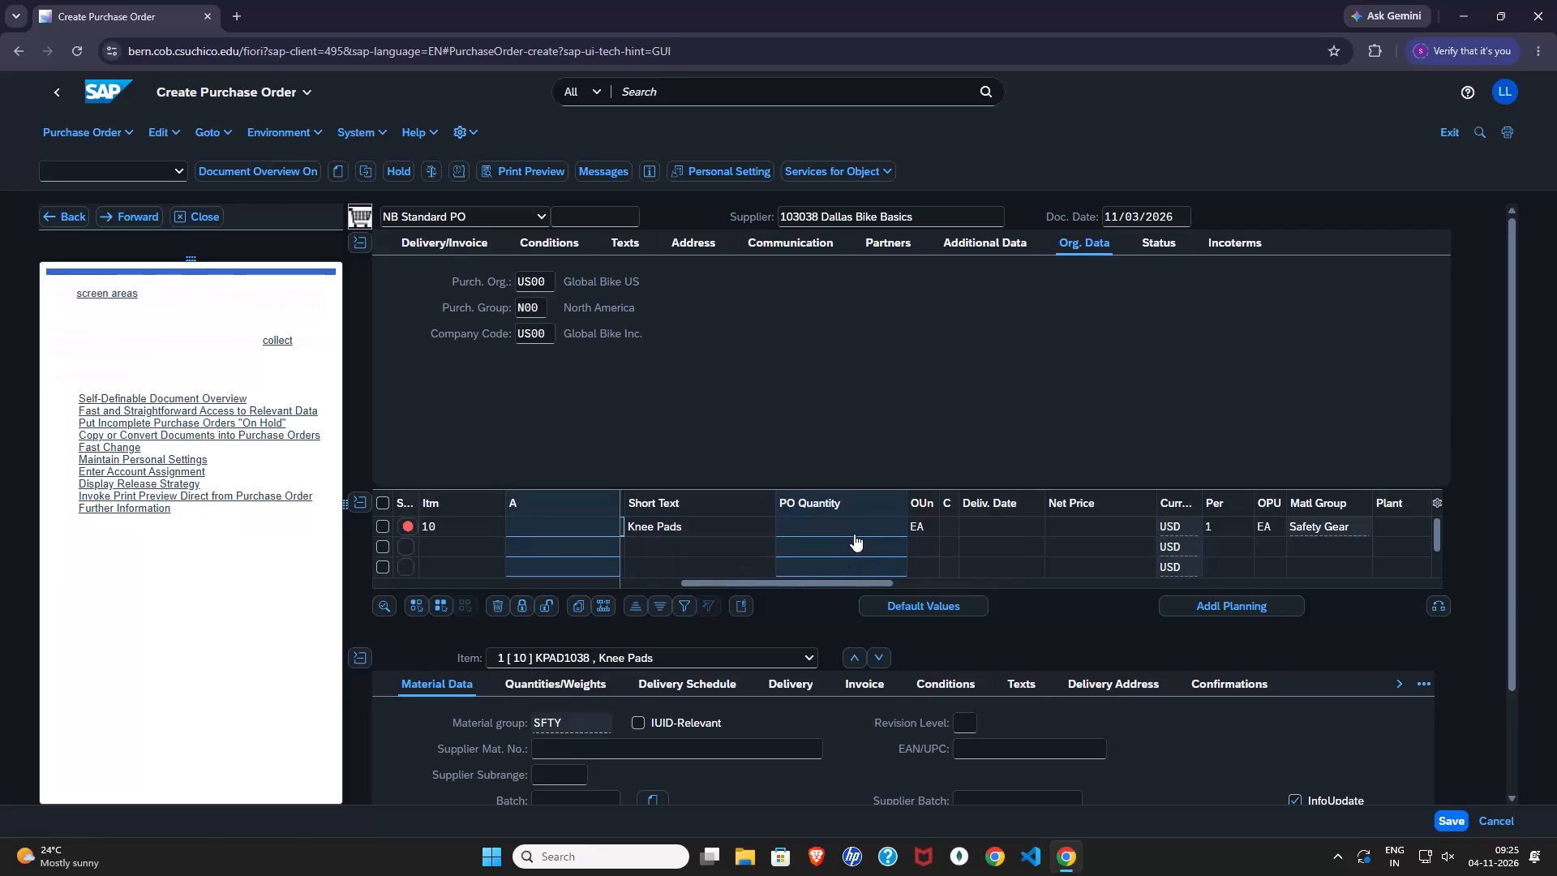
# Set the PO quantity of item 10, the Knee Pads, to 10 EA.
pyautogui.click(851, 530)
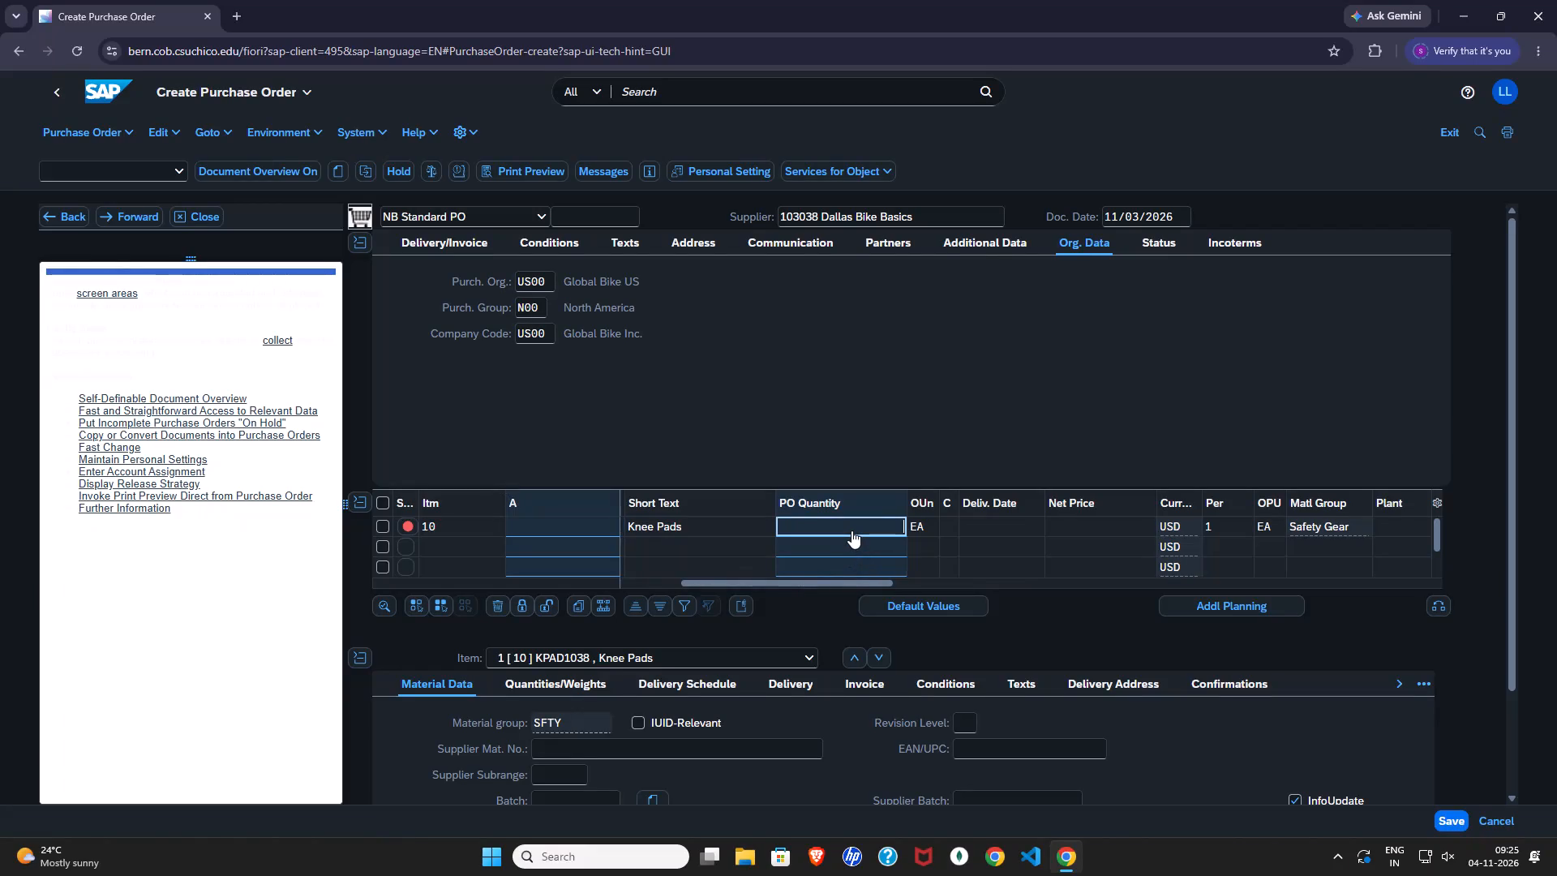
pyautogui.write('10')
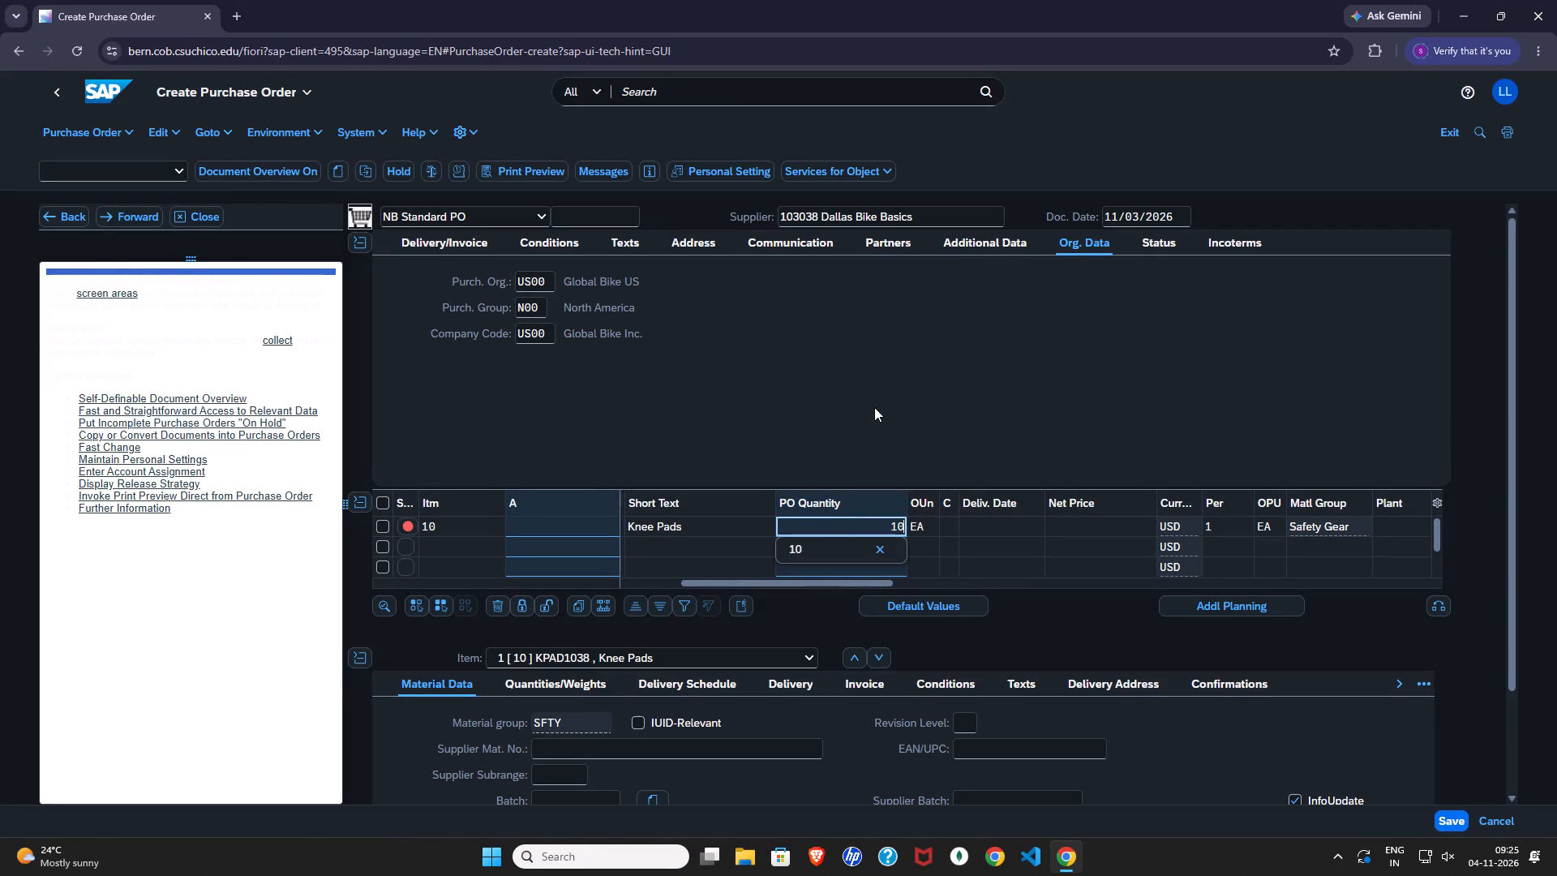
pyautogui.click(874, 406)
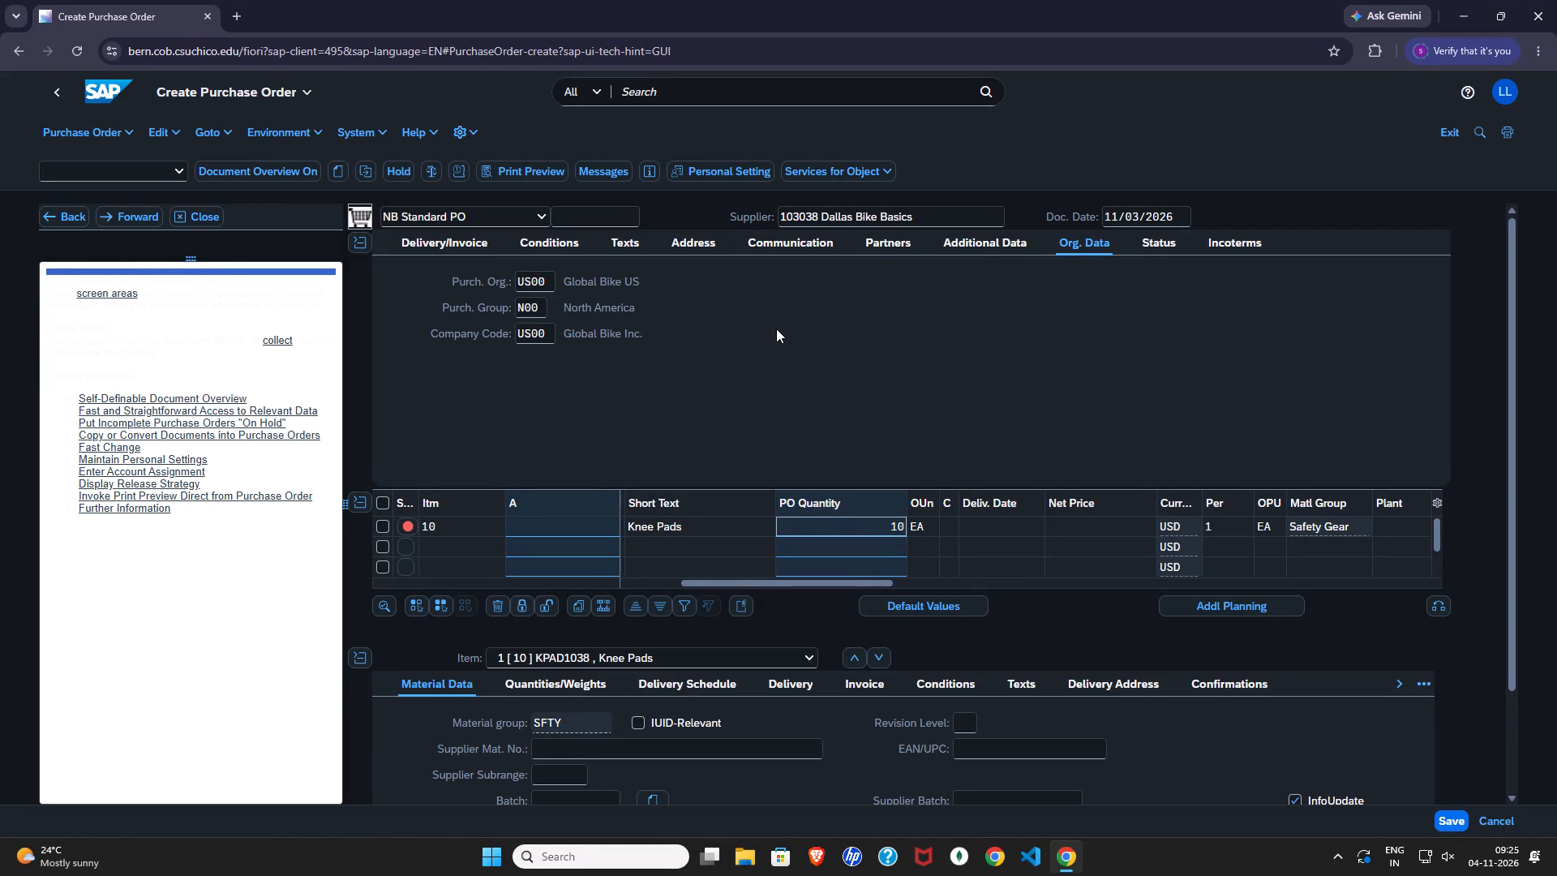
pyautogui.press('Return')
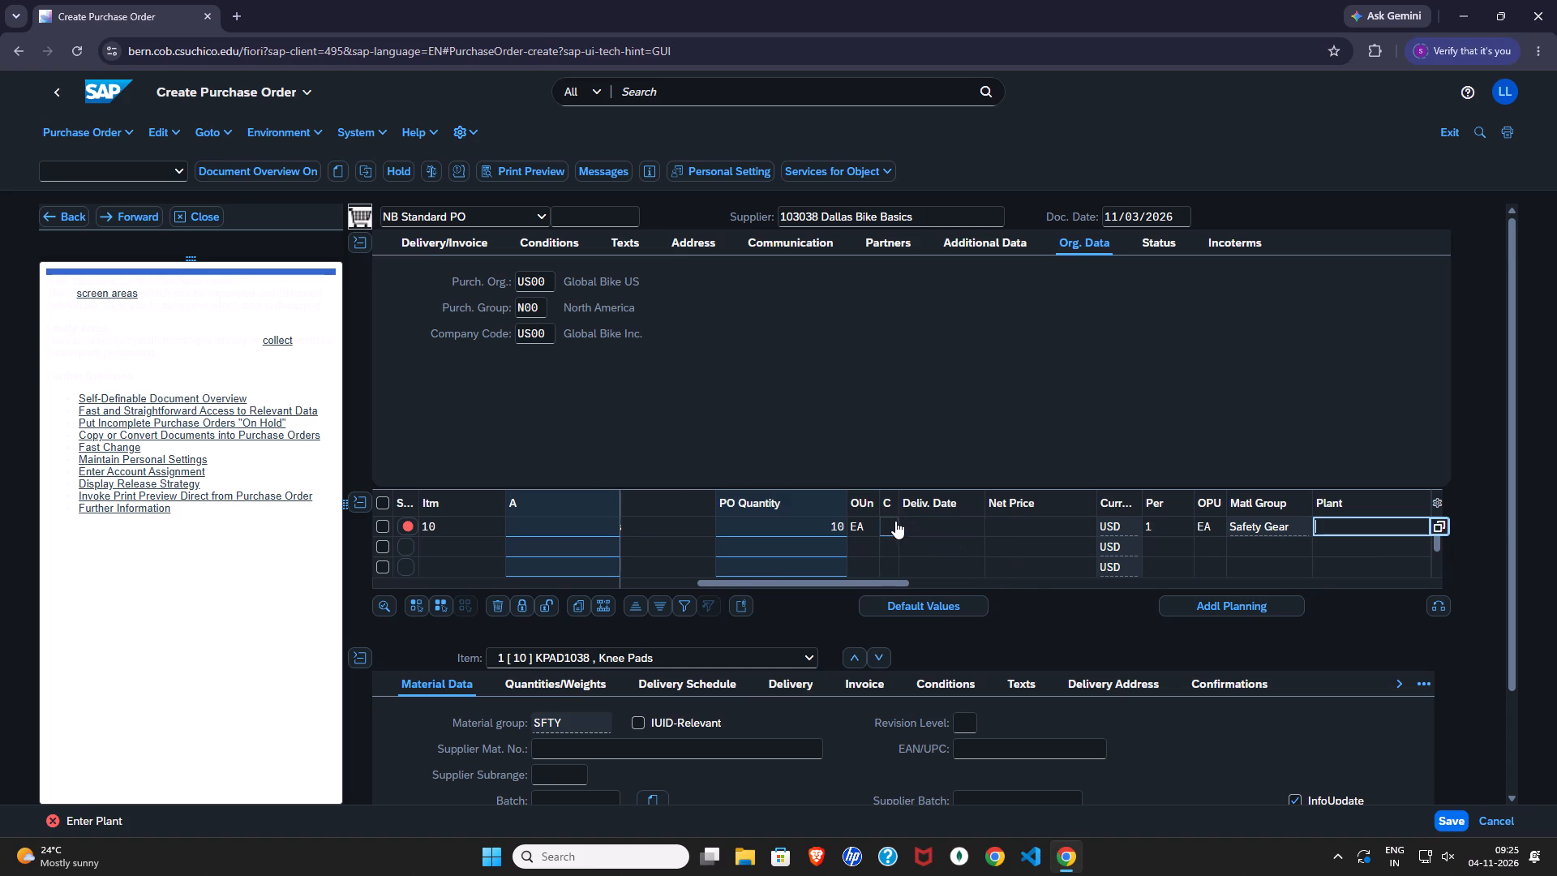
# Widen the delivery date category column (C) in the item overview table.
pyautogui.moveTo(895, 505); pyautogui.dragTo(930, 506)
pyautogui.click(948, 435)
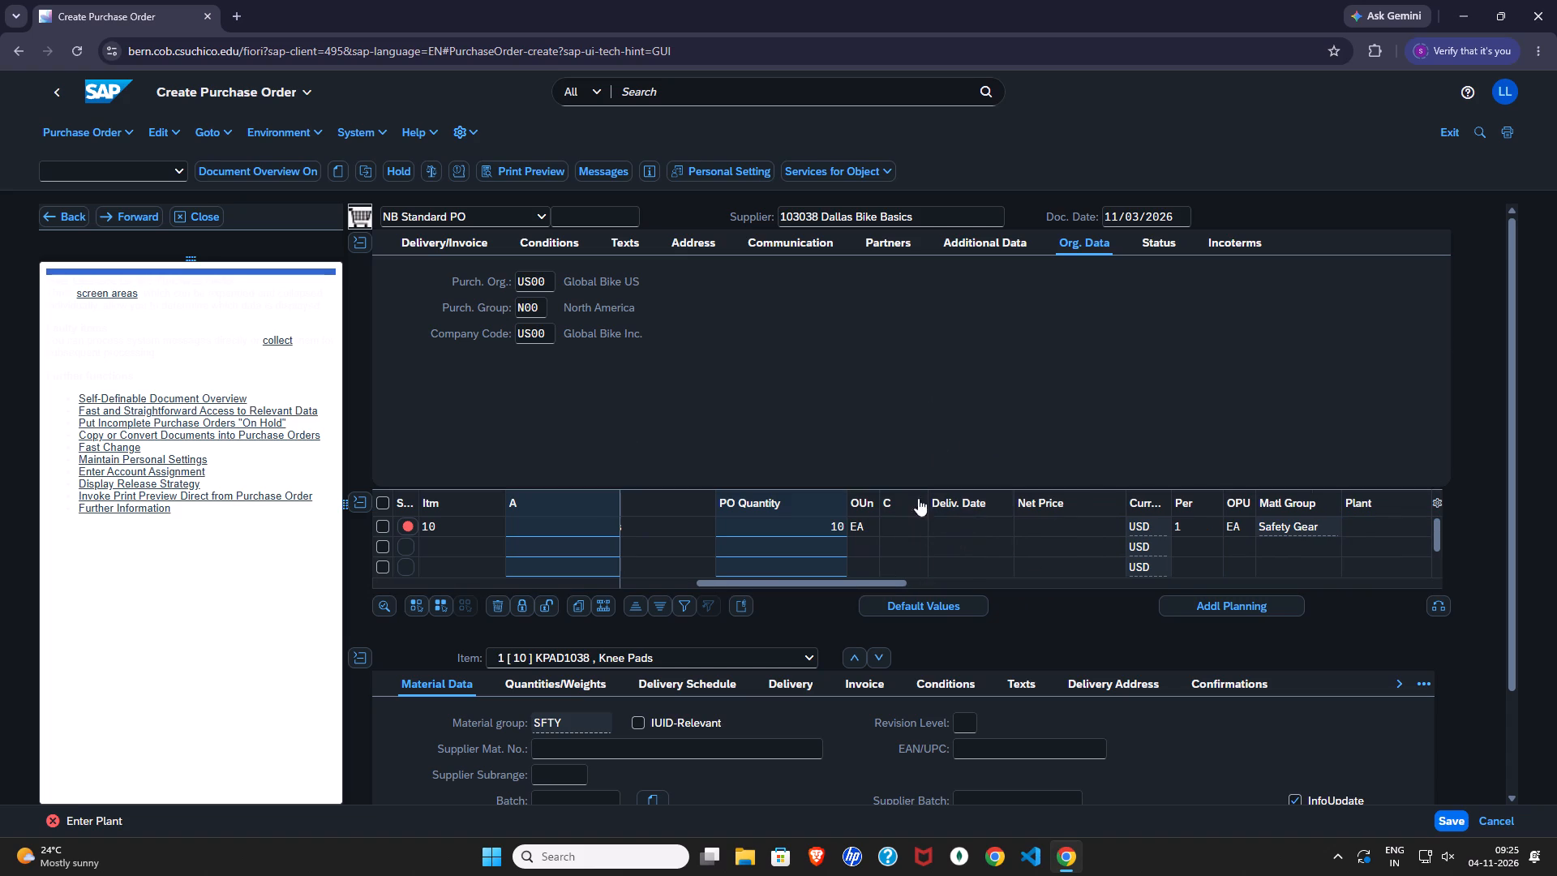
# Set the delivery date of item 10 to 11/17/2026 using the calendar.
pyautogui.click(933, 522)
pyautogui.click(1025, 526)
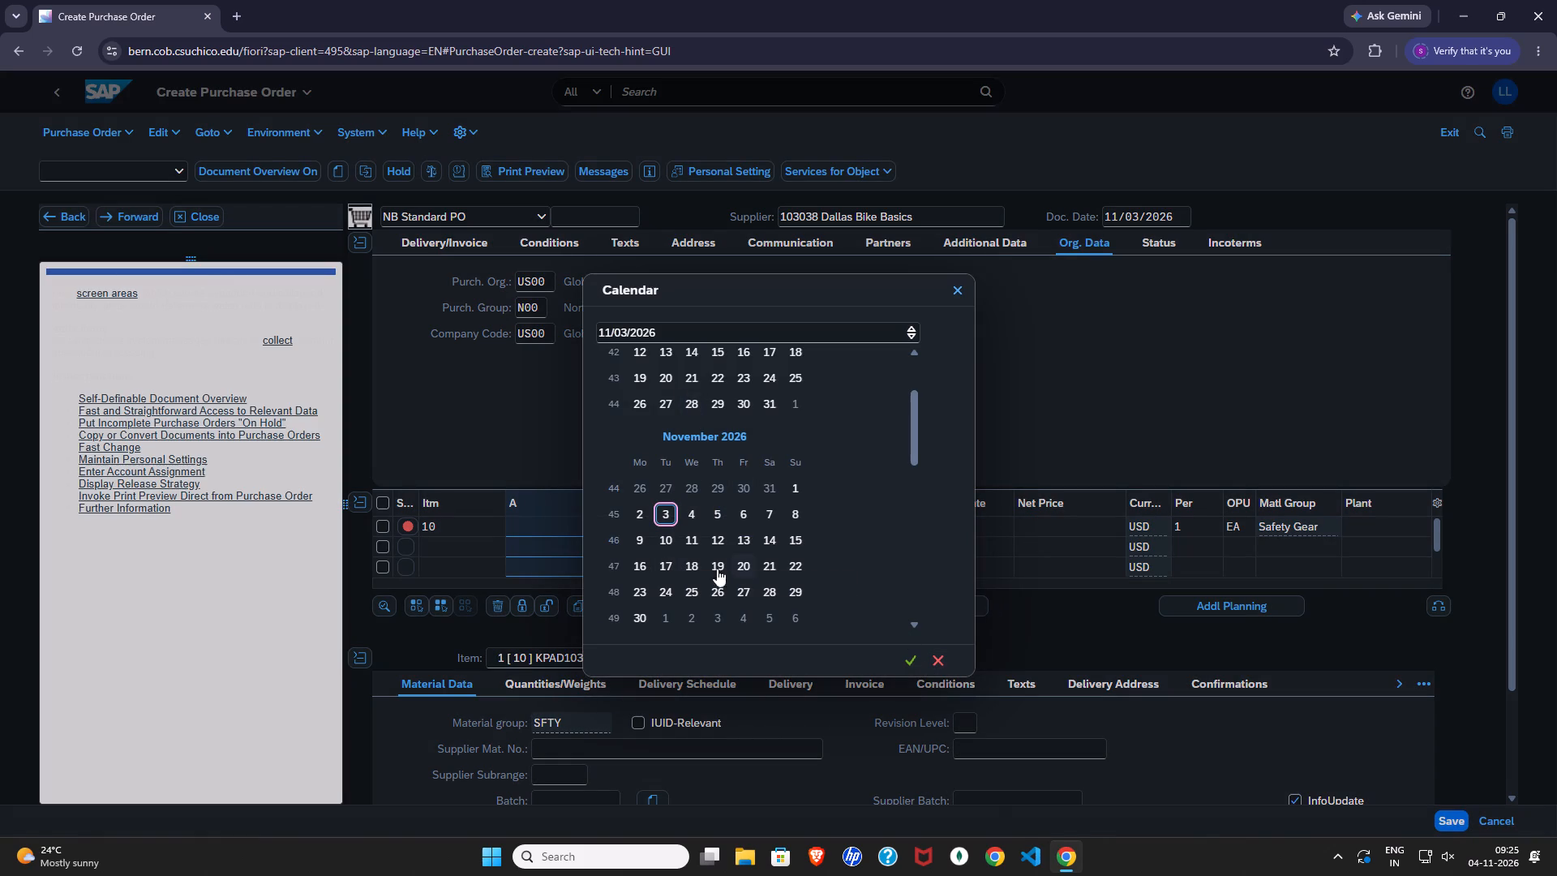
pyautogui.click(670, 559)
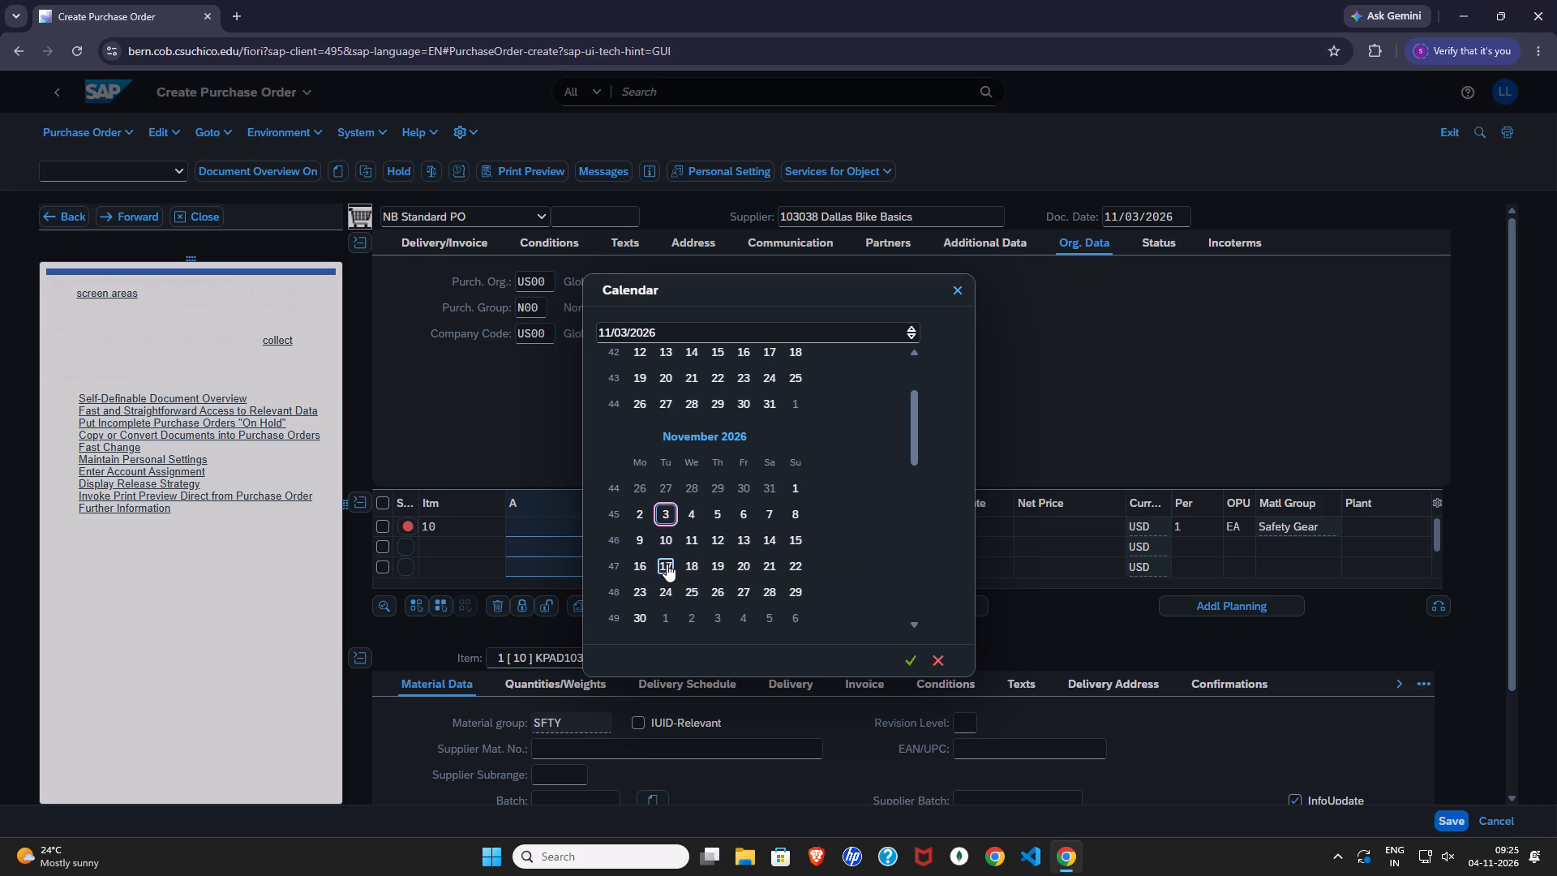
pyautogui.tripleClick(667, 564)
pyautogui.click(1082, 407)
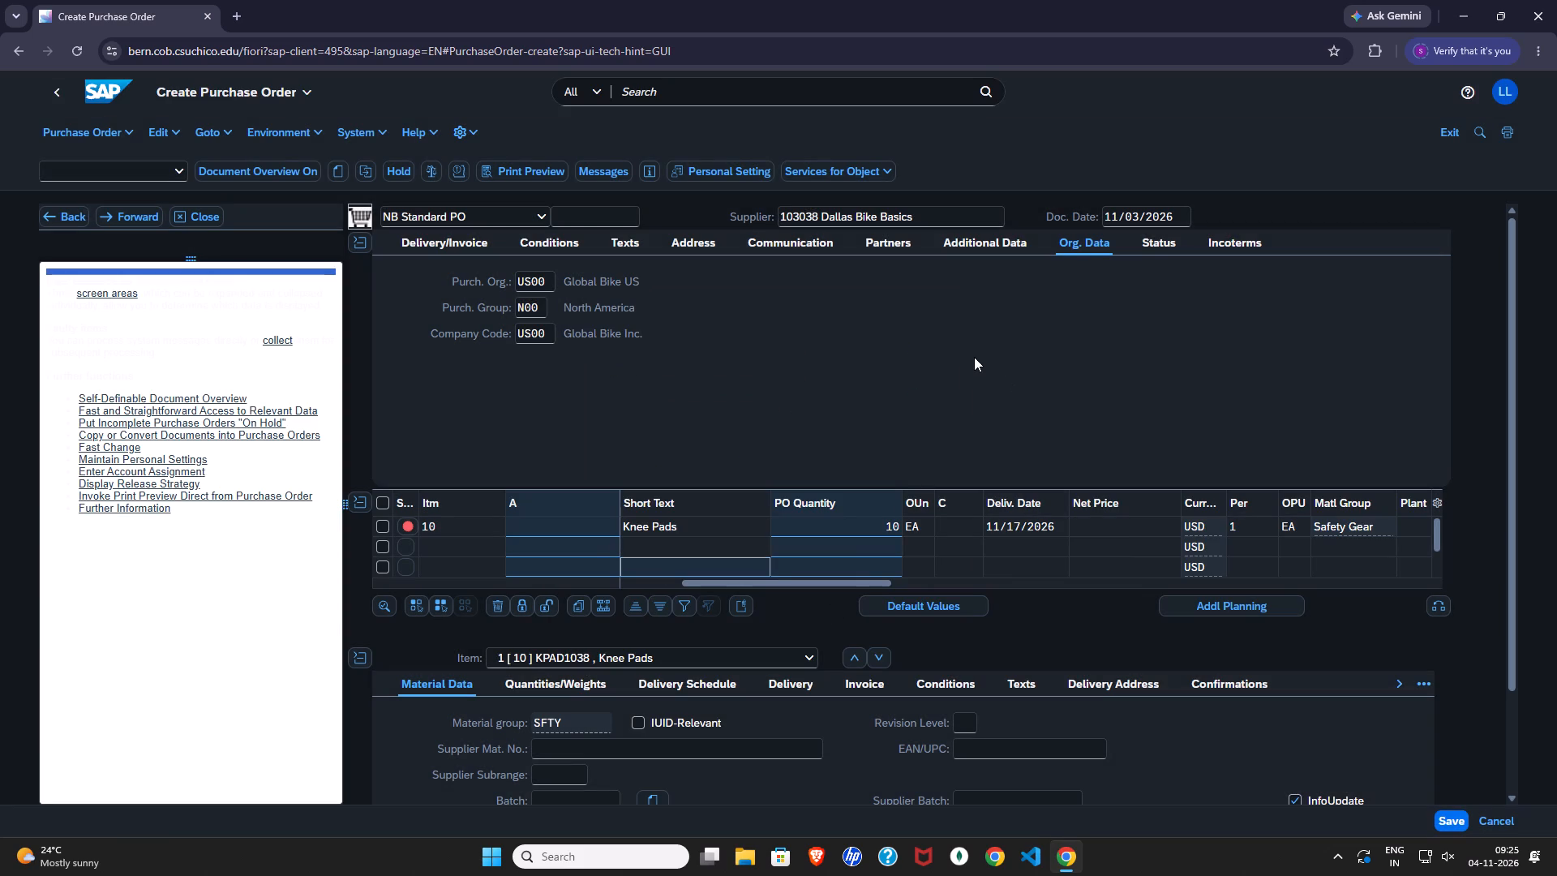
pyautogui.click(956, 397)
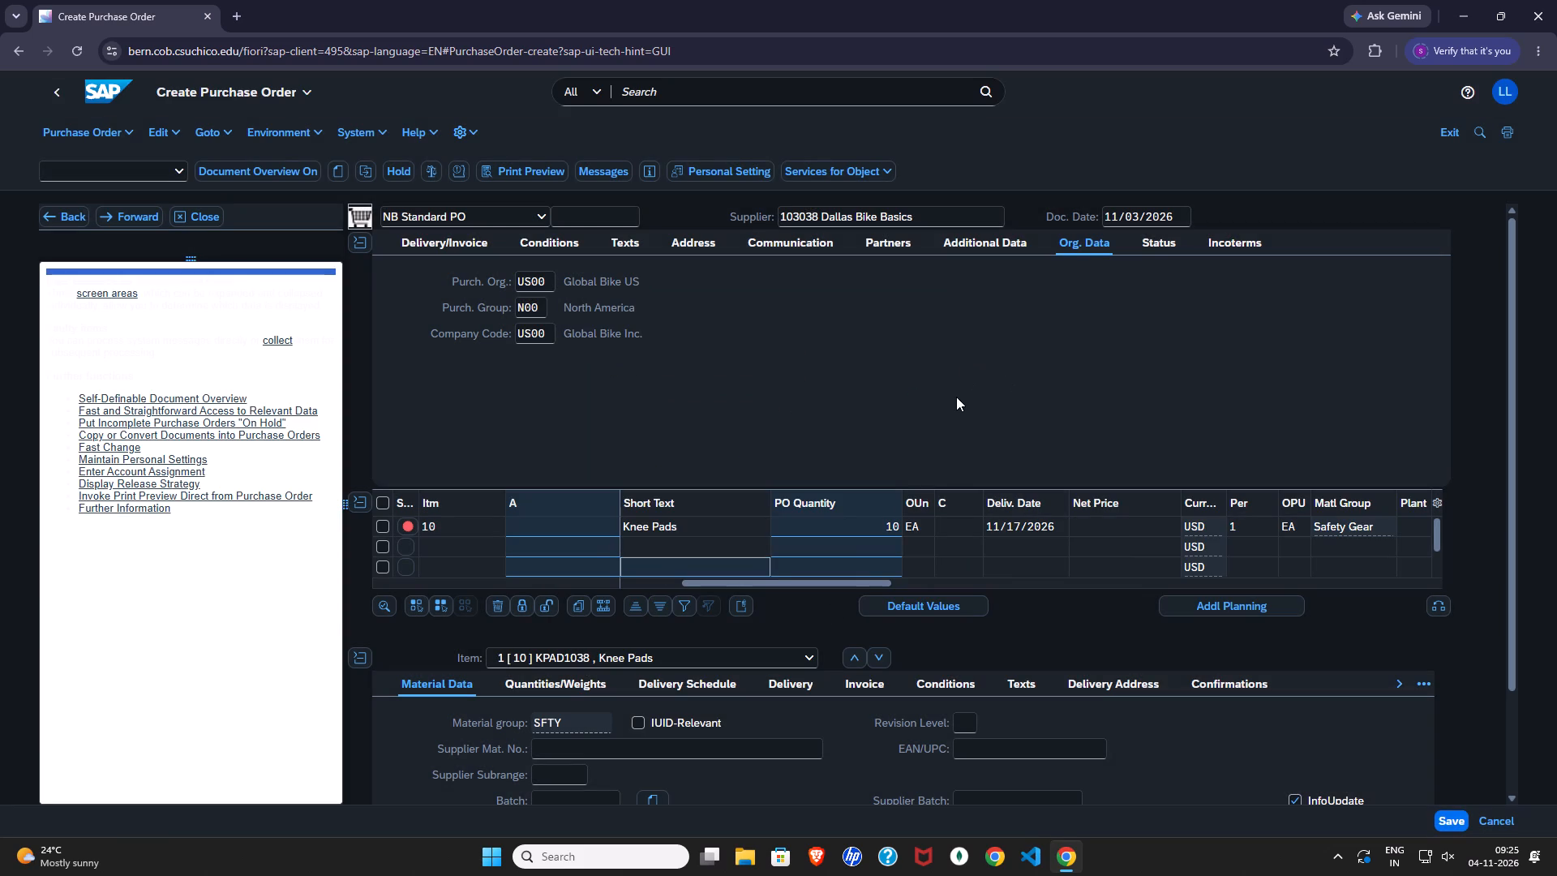
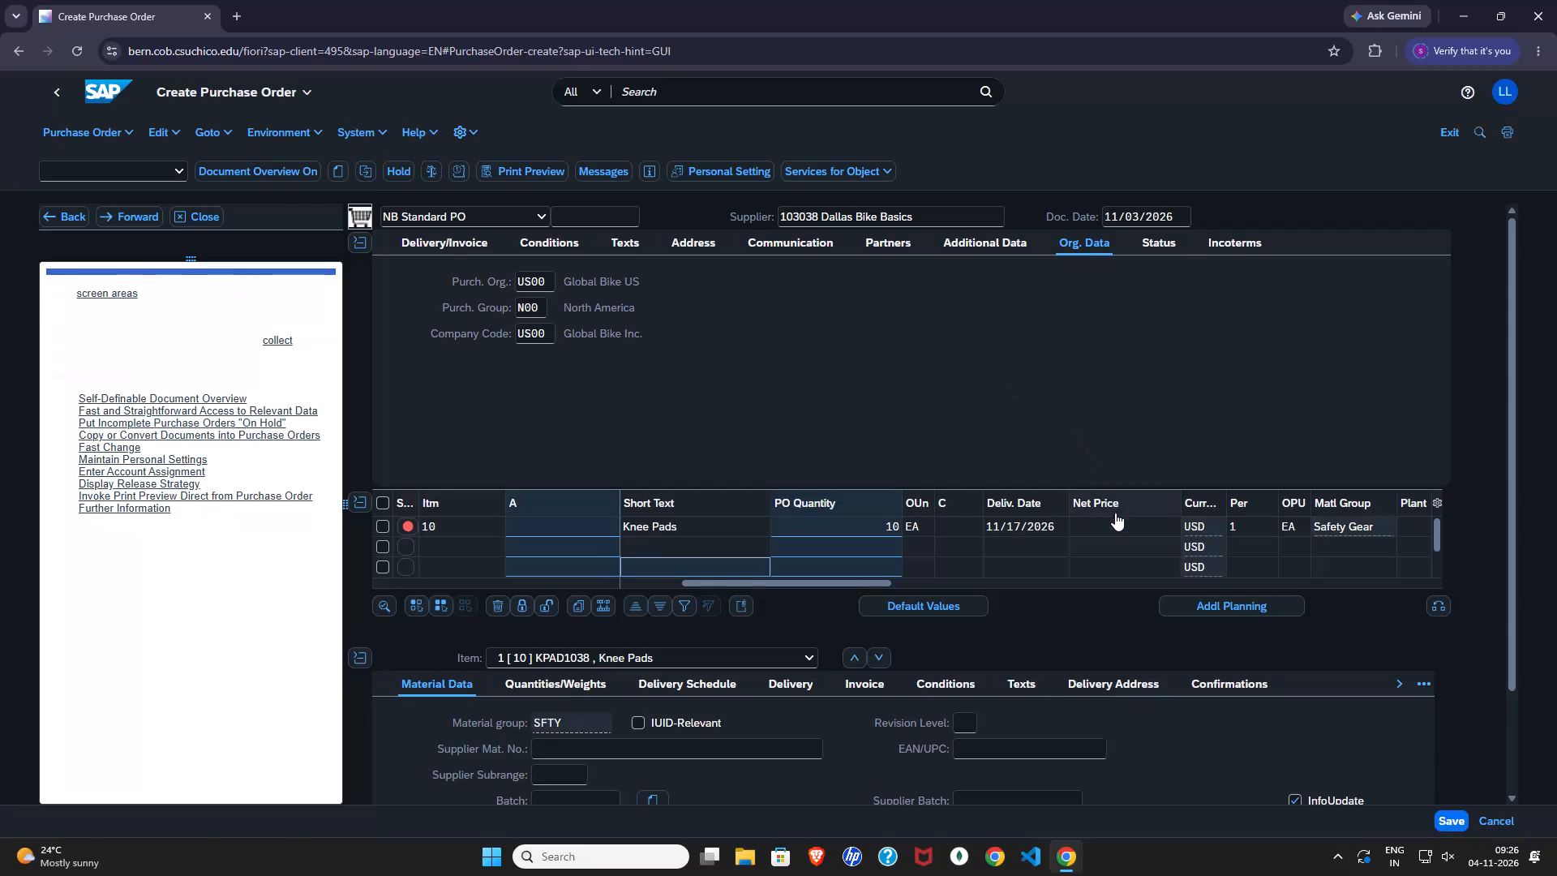
# Set the net price of item 10, the Knee Pads, to 25.
pyautogui.click(1117, 520)
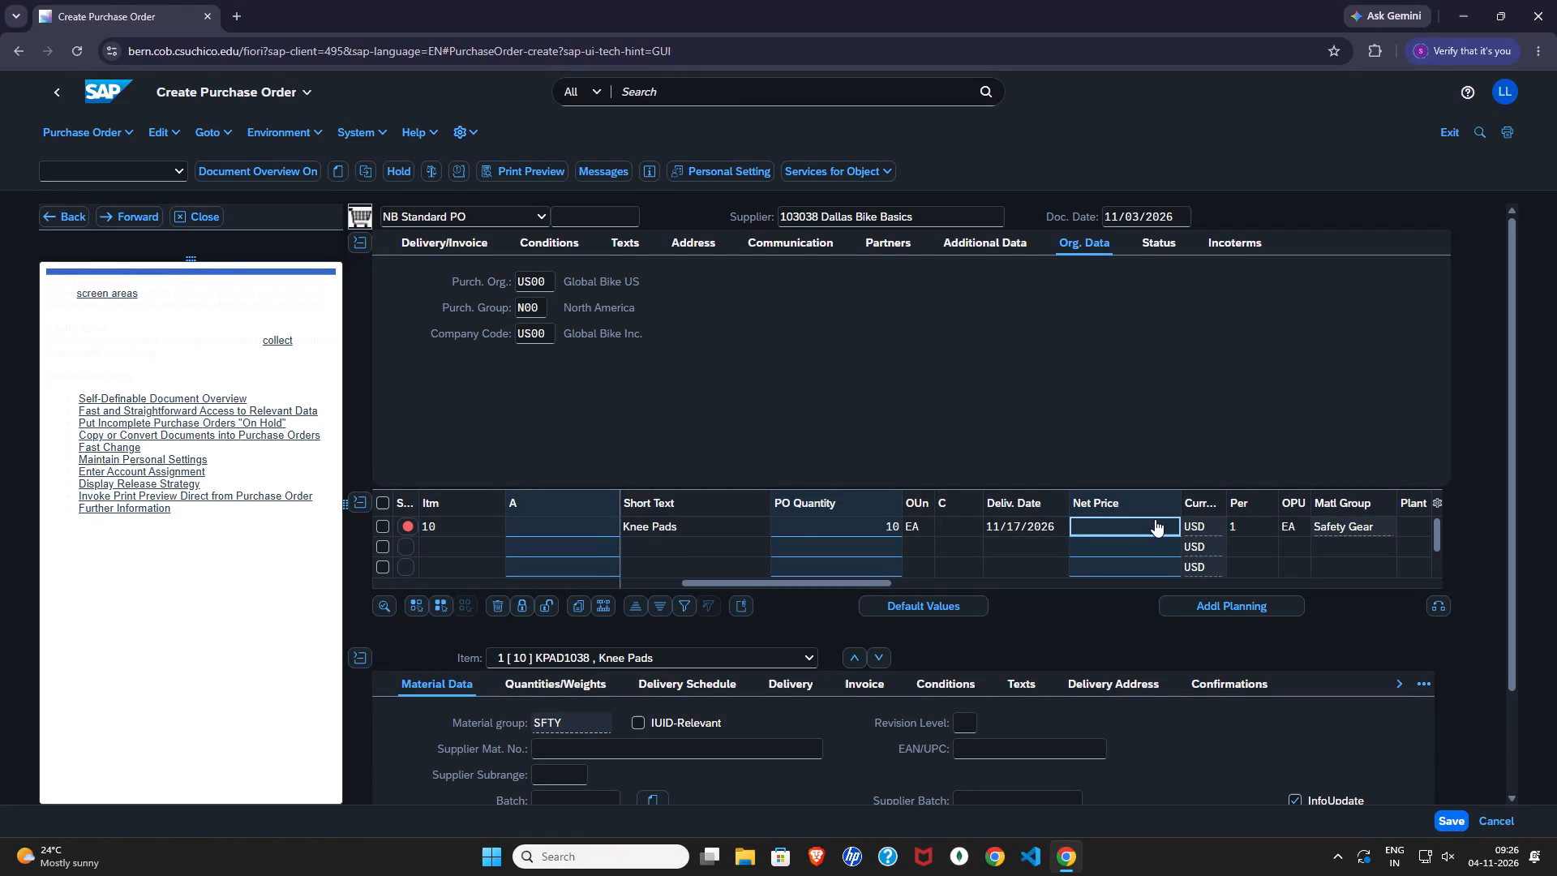
pyautogui.write('23')
pyautogui.press('BackSpace')
pyautogui.press('5')
pyautogui.click(1040, 355)
pyautogui.click(1043, 642)
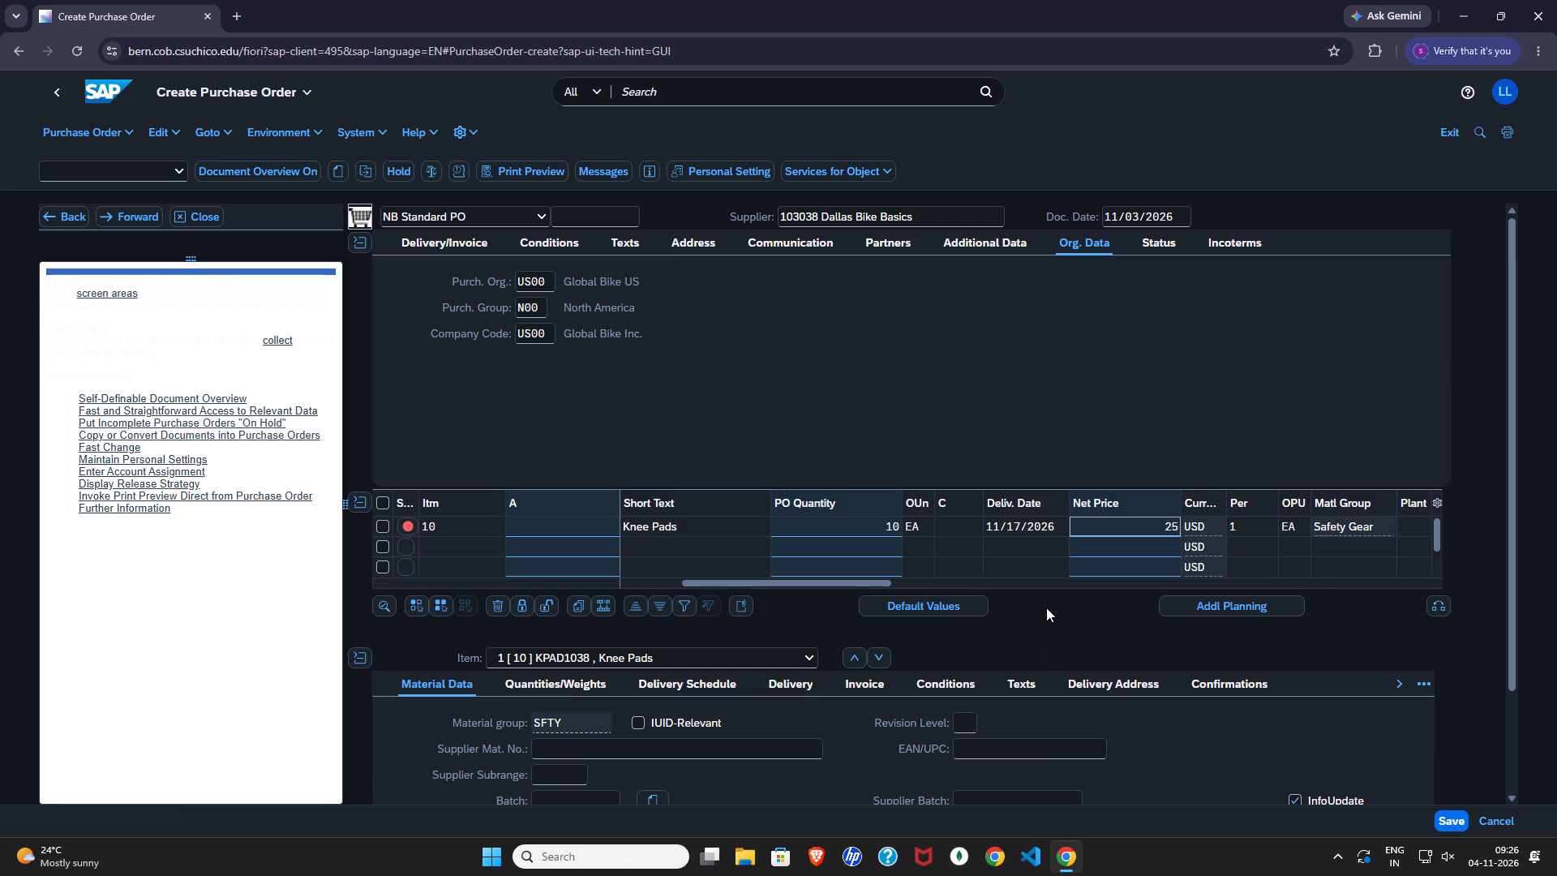
# Check the currency of item 10 and look through the remaining columns of the item overview table.
pyautogui.click(1199, 524)
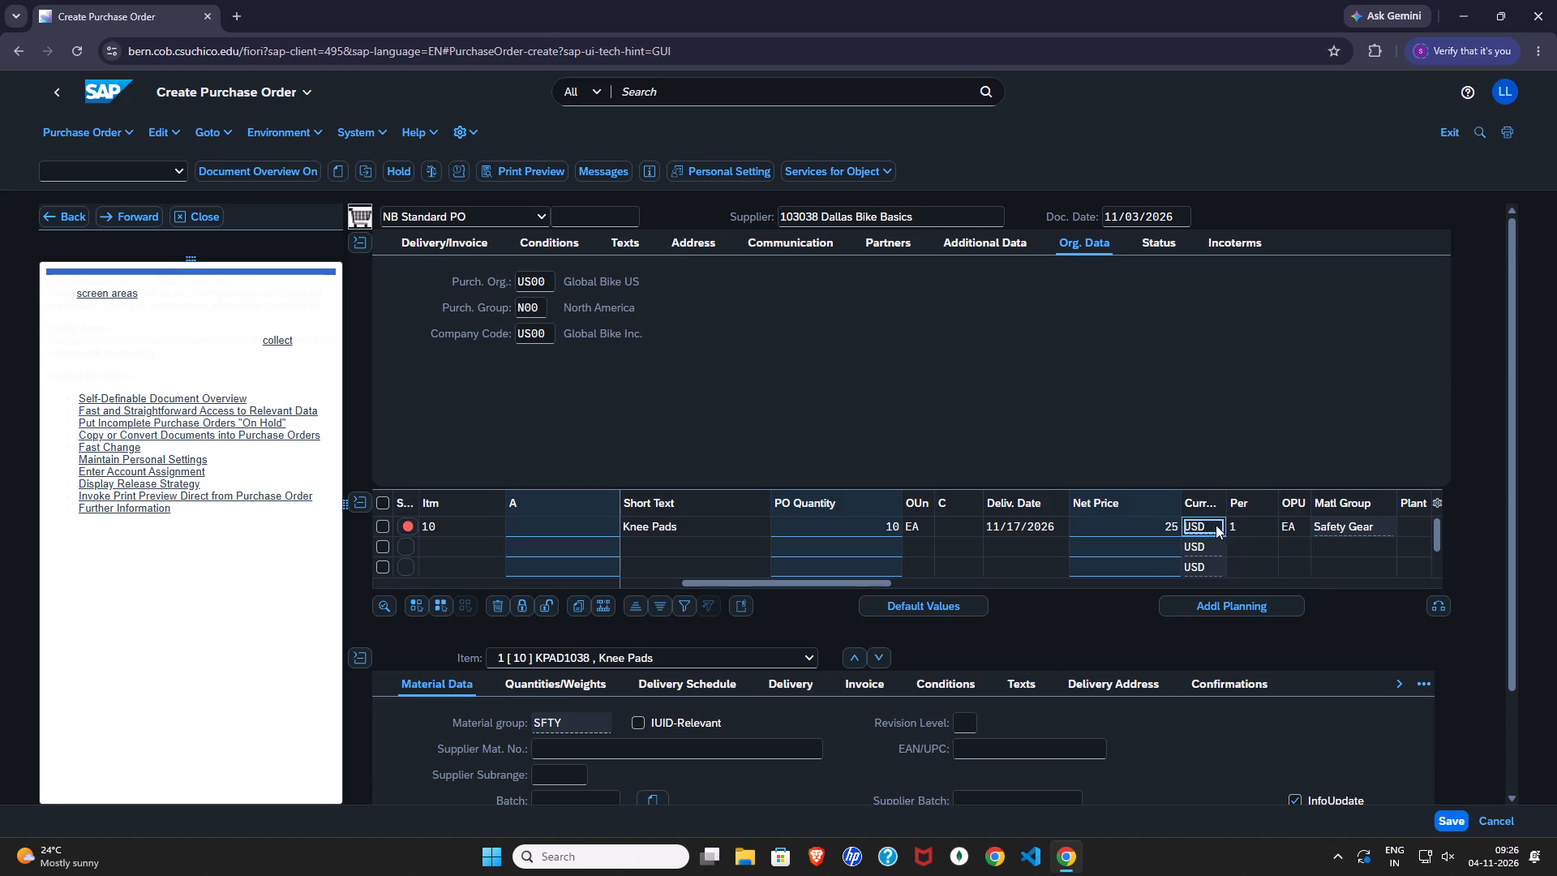
pyautogui.click(1216, 525)
pyautogui.click(1199, 445)
pyautogui.click(1226, 651)
pyautogui.moveTo(850, 581); pyautogui.dragTo(884, 584)
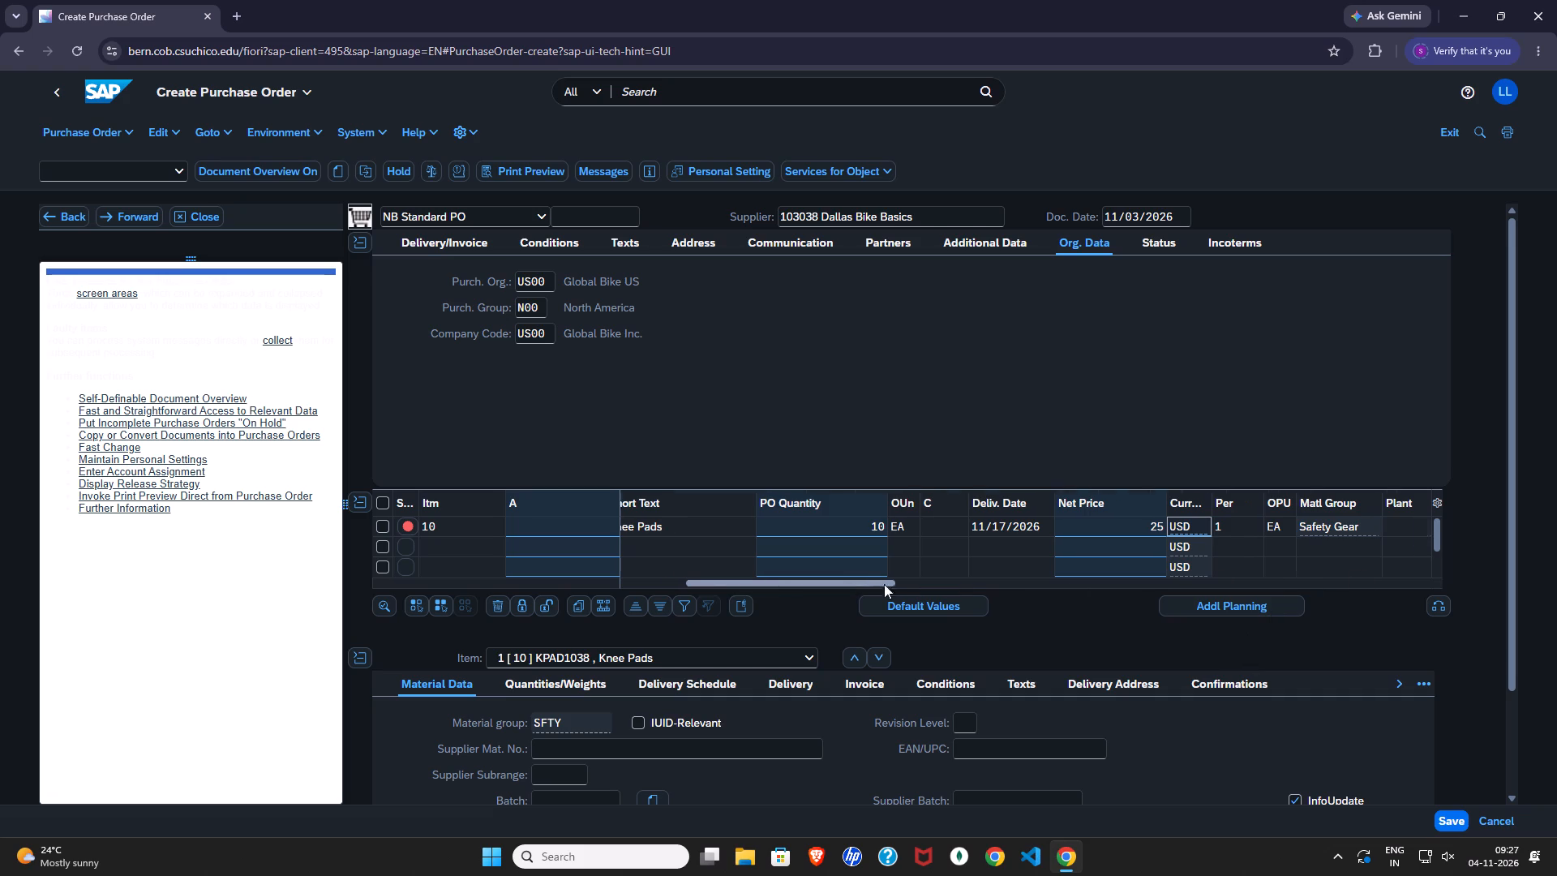
pyautogui.moveTo(884, 584); pyautogui.dragTo(1178, 588)
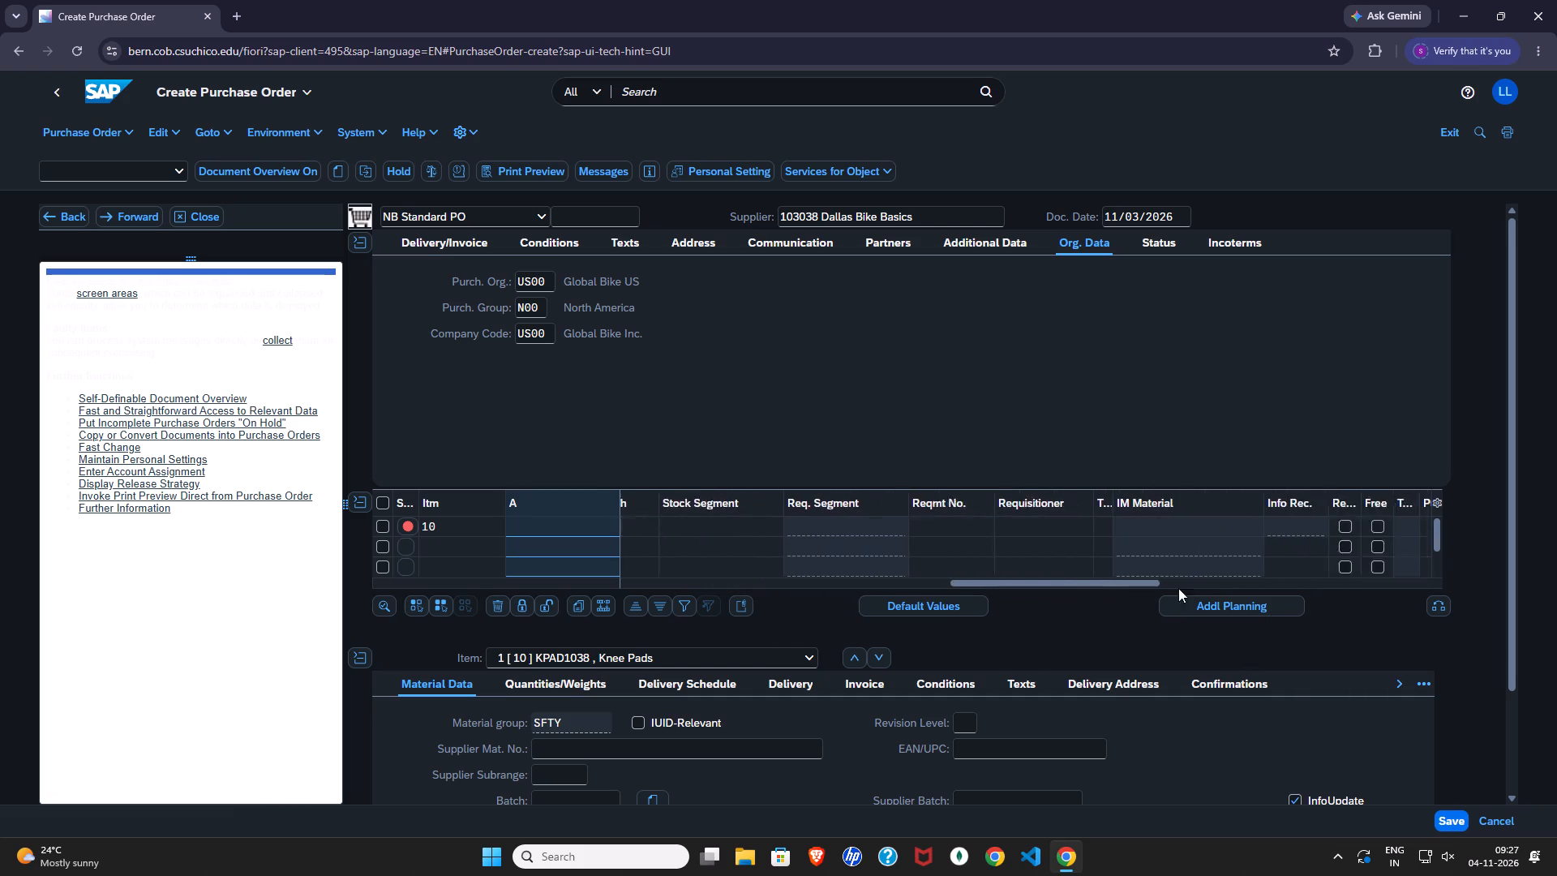
pyautogui.moveTo(1178, 588); pyautogui.dragTo(764, 590)
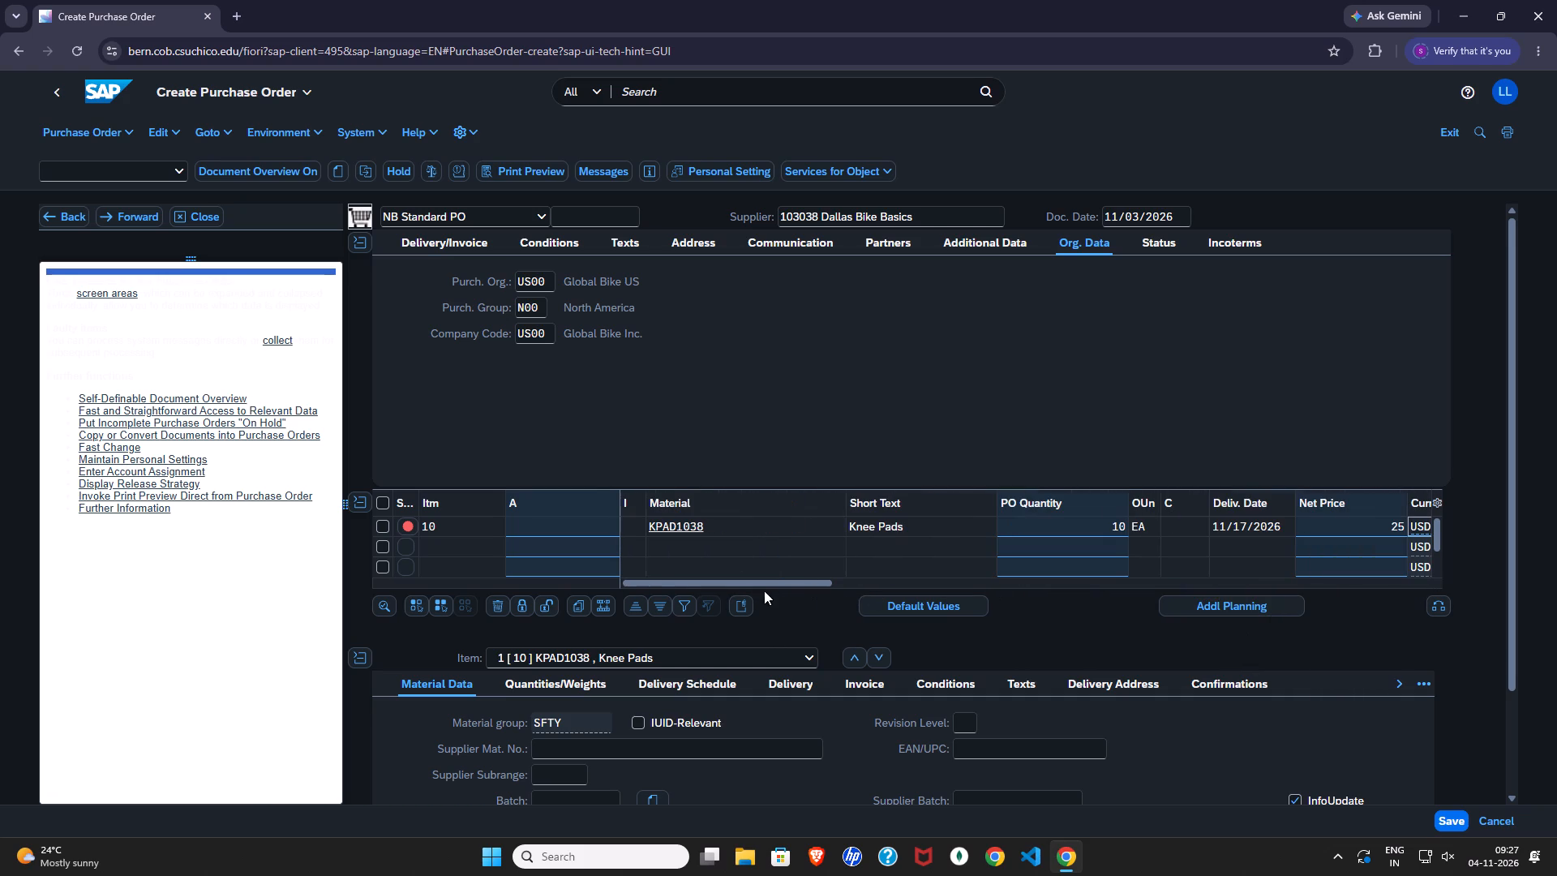
pyautogui.moveTo(764, 590); pyautogui.dragTo(626, 591)
pyautogui.click(744, 400)
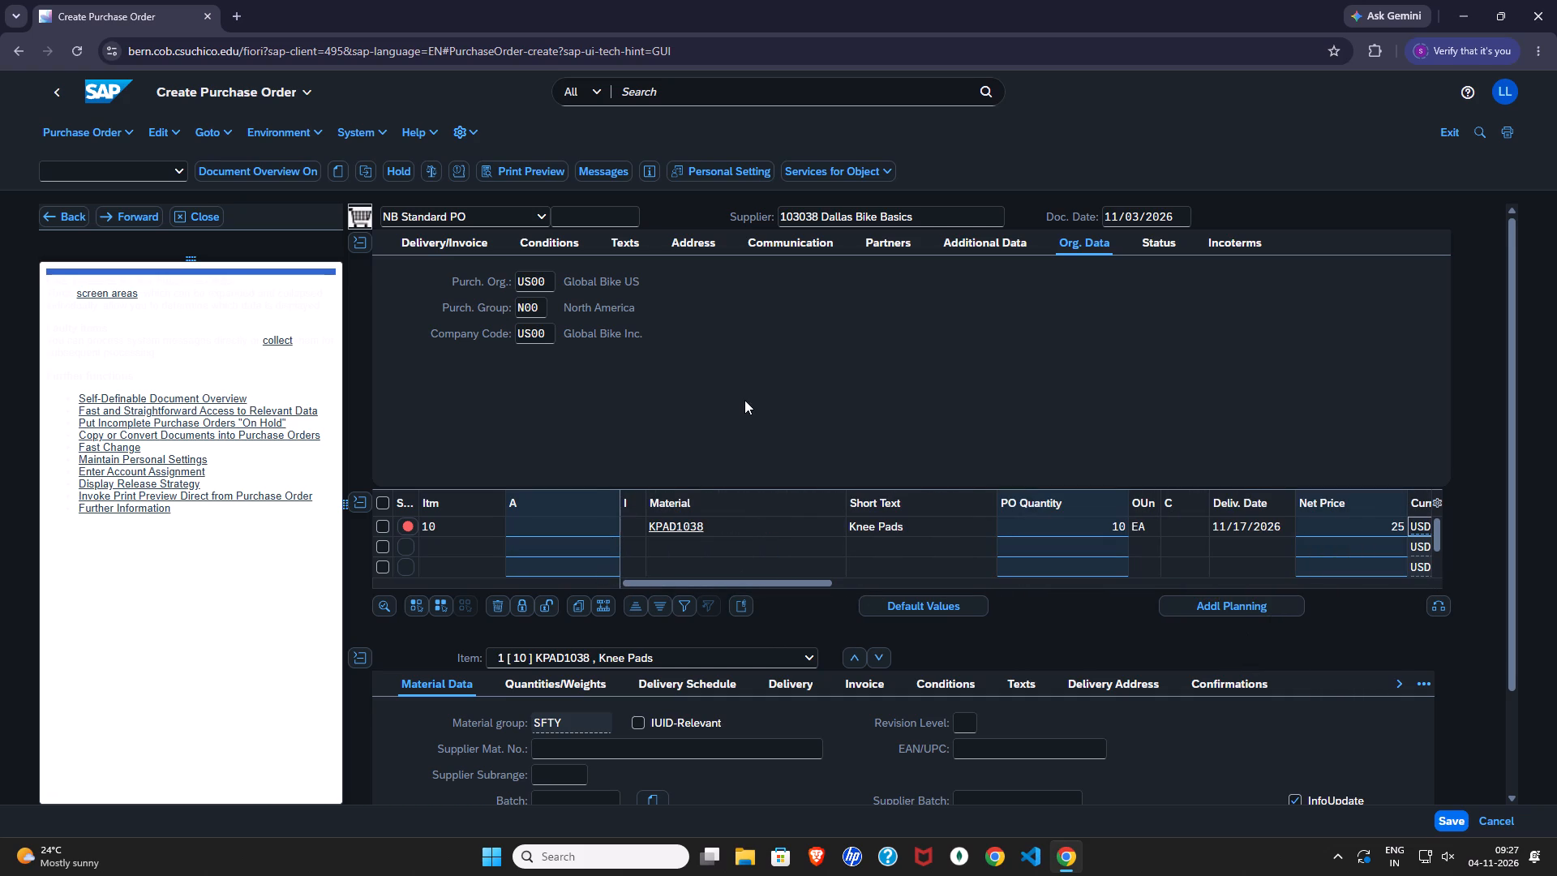
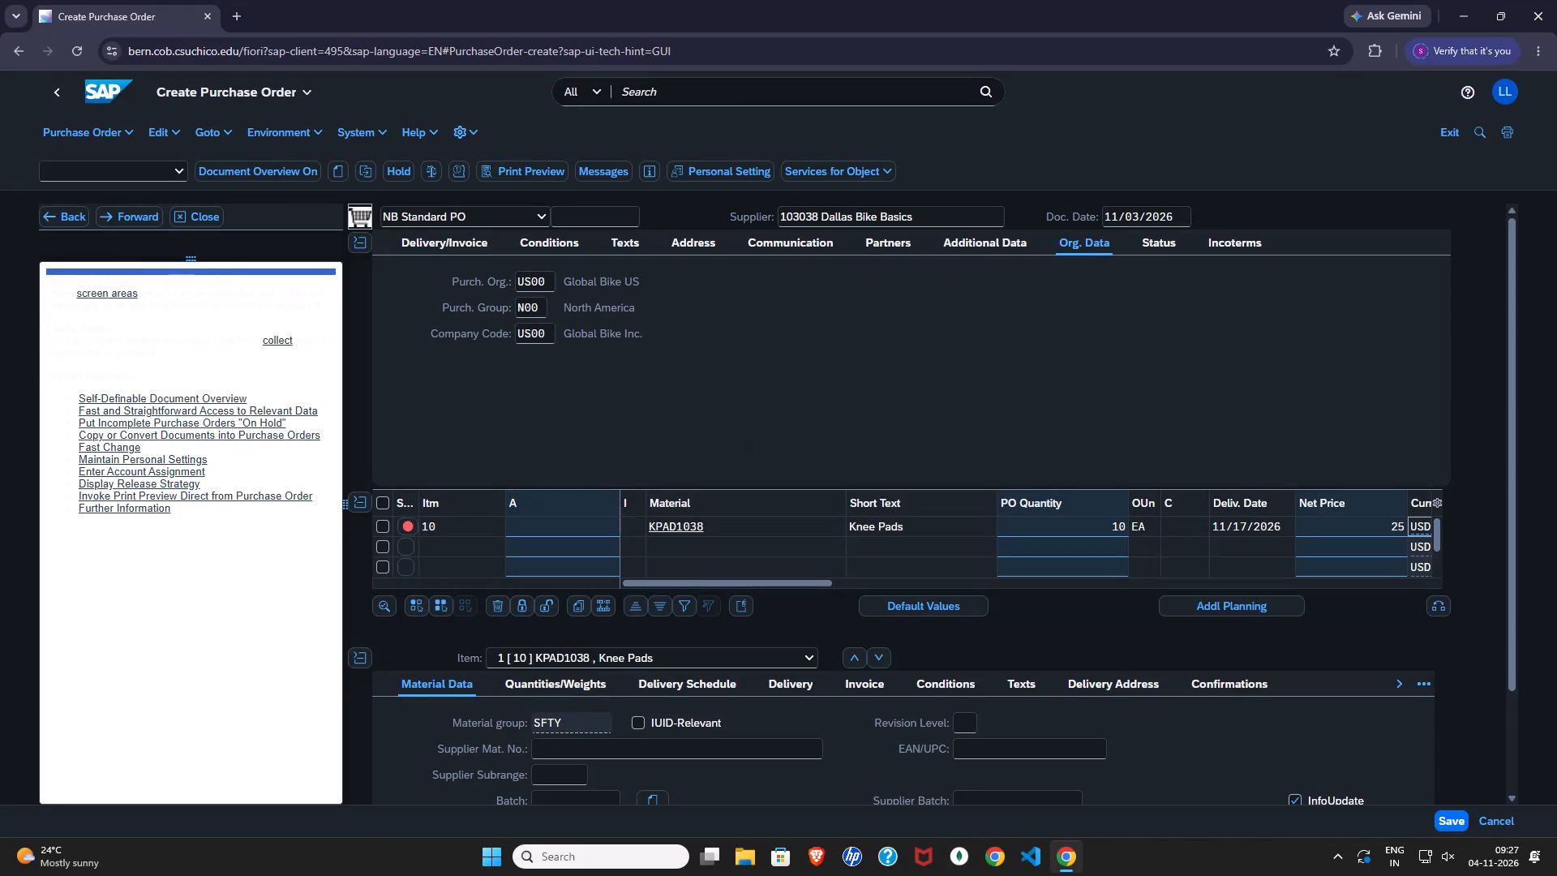
# Narrow column A and slightly widen the adjacent column I in the item overview table.
pyautogui.moveTo(619, 510); pyautogui.dragTo(572, 525)
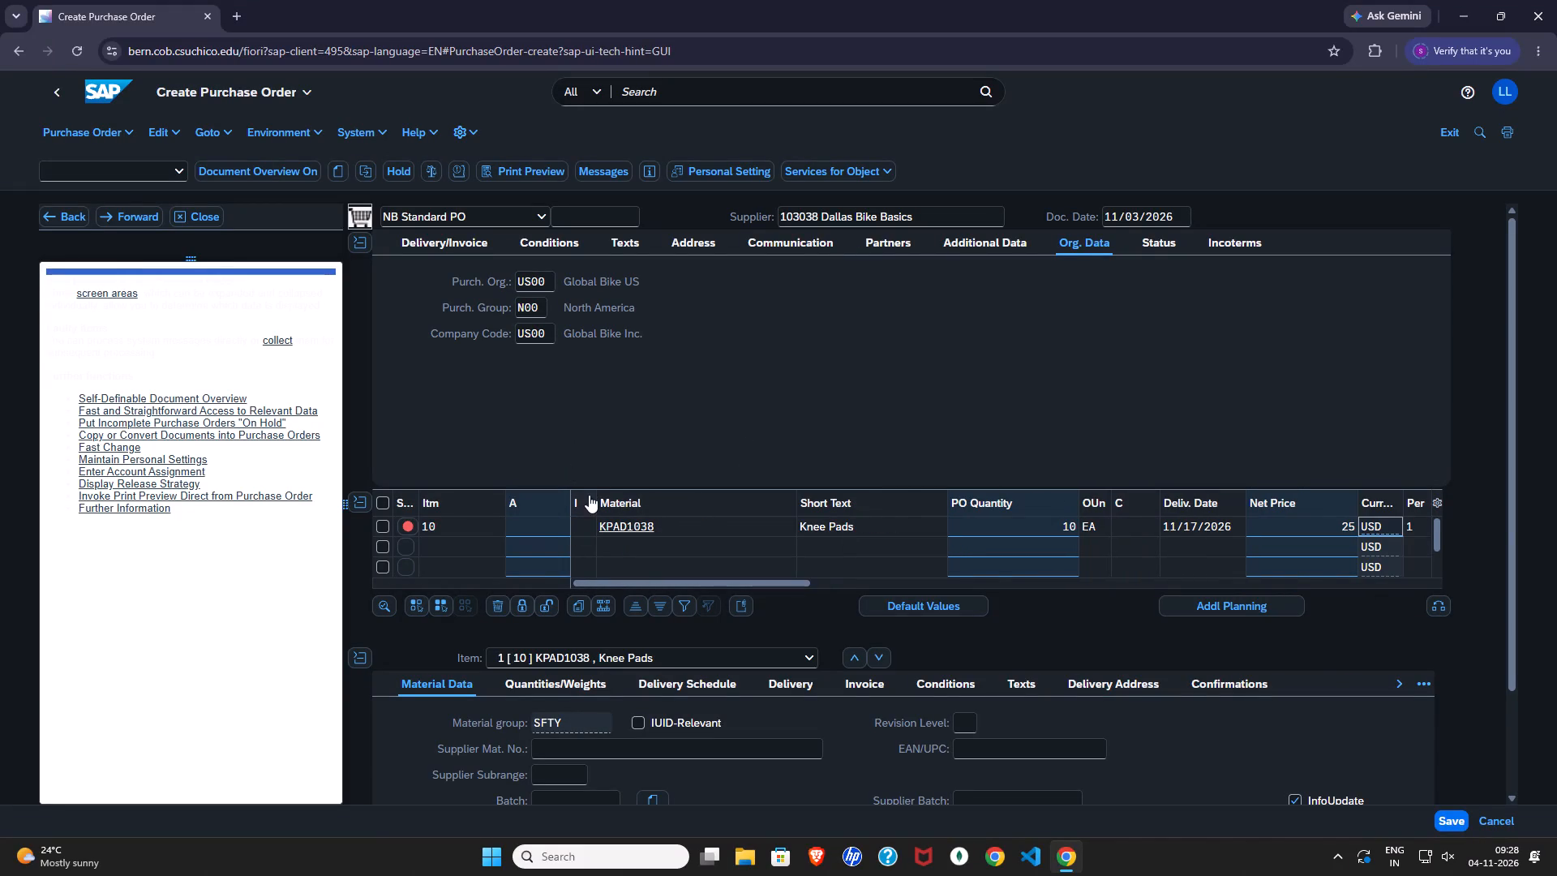
pyautogui.click(585, 498)
pyautogui.click(591, 500)
pyautogui.moveTo(594, 500); pyautogui.dragTo(607, 503)
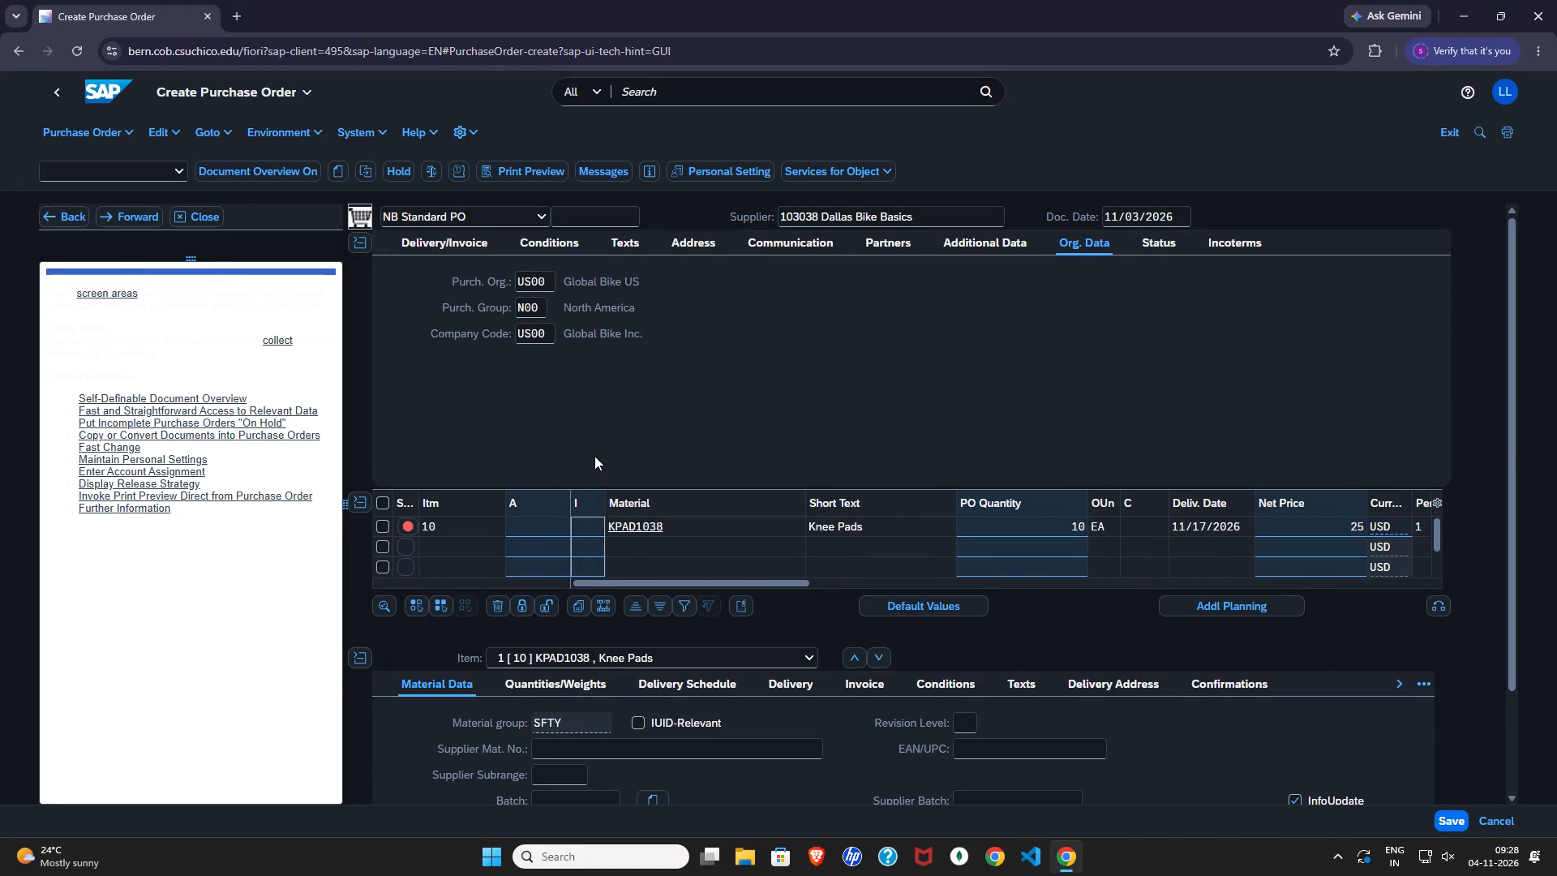
pyautogui.click(594, 456)
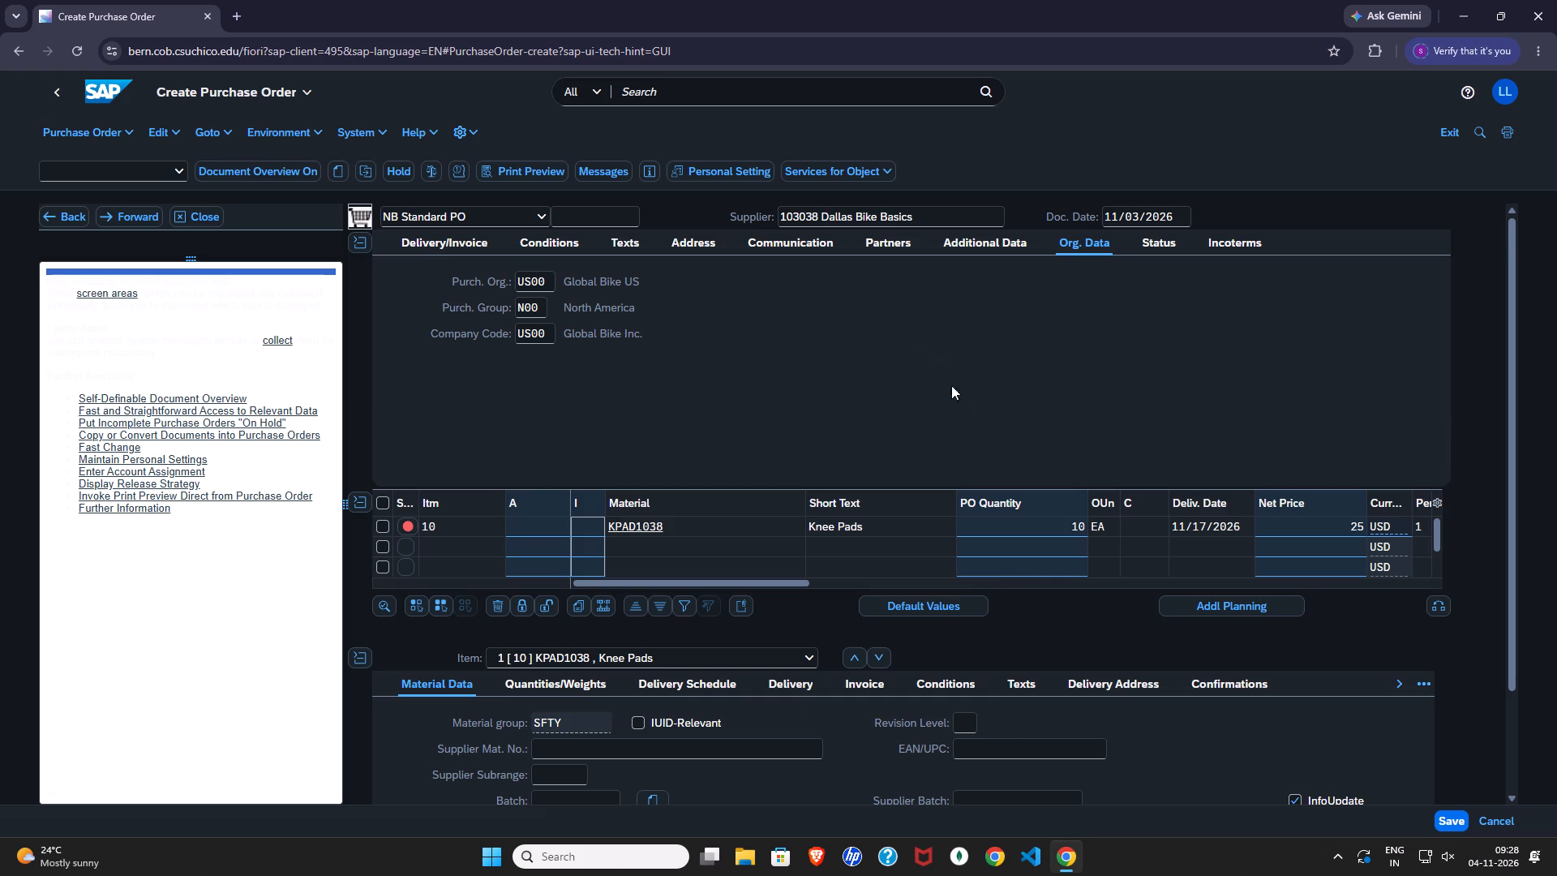
# Look through the item overview columns beyond Net Price for item 10, as far as Plant and Stor. Location.
pyautogui.moveTo(777, 581); pyautogui.dragTo(903, 573)
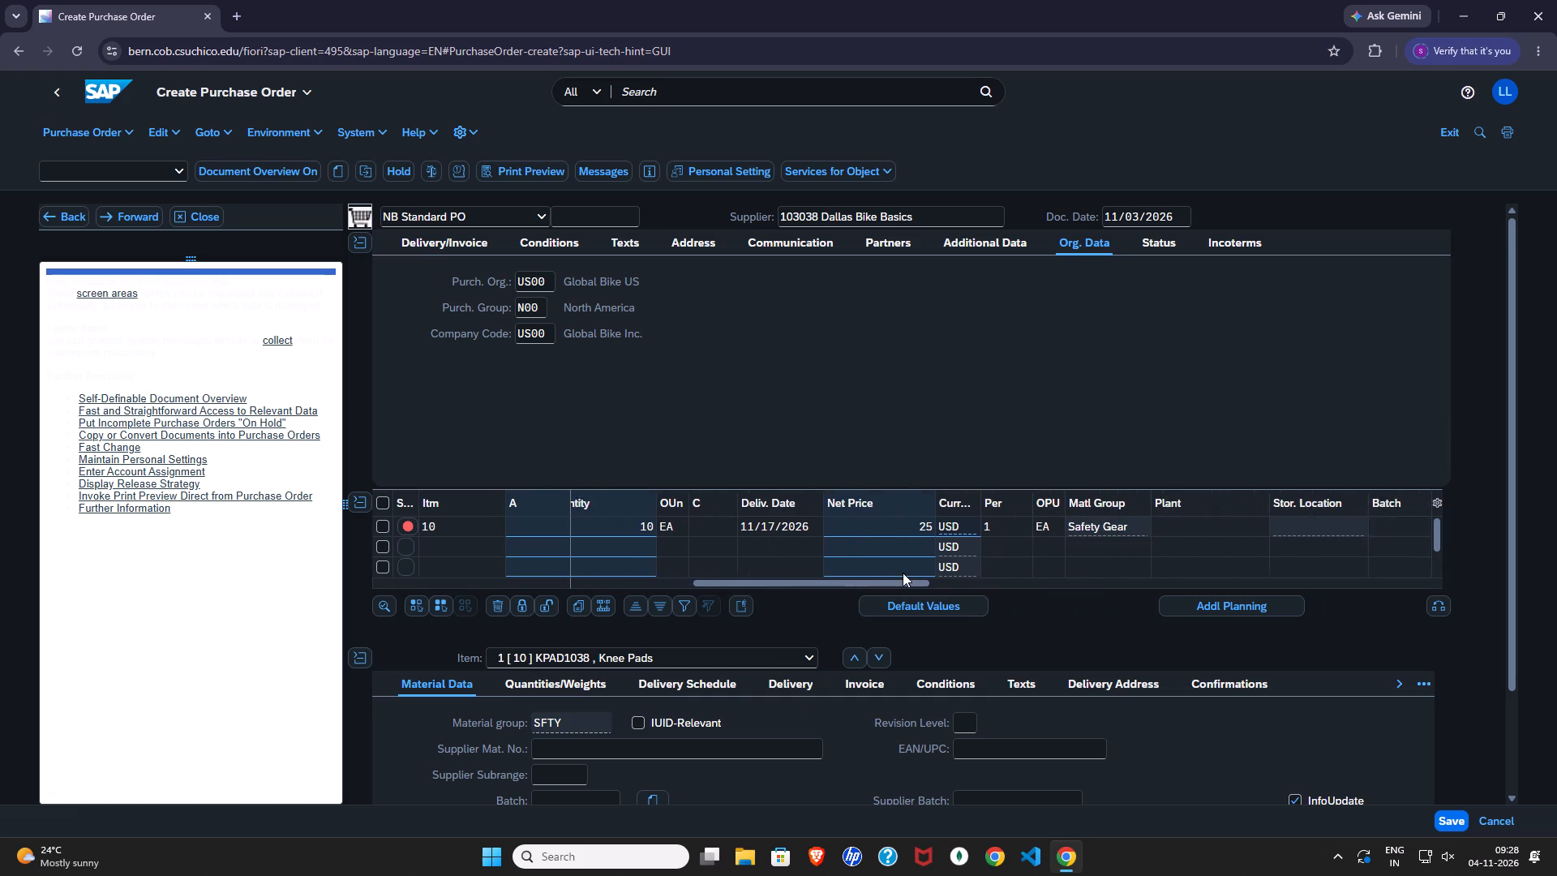
pyautogui.moveTo(903, 573); pyautogui.dragTo(976, 576)
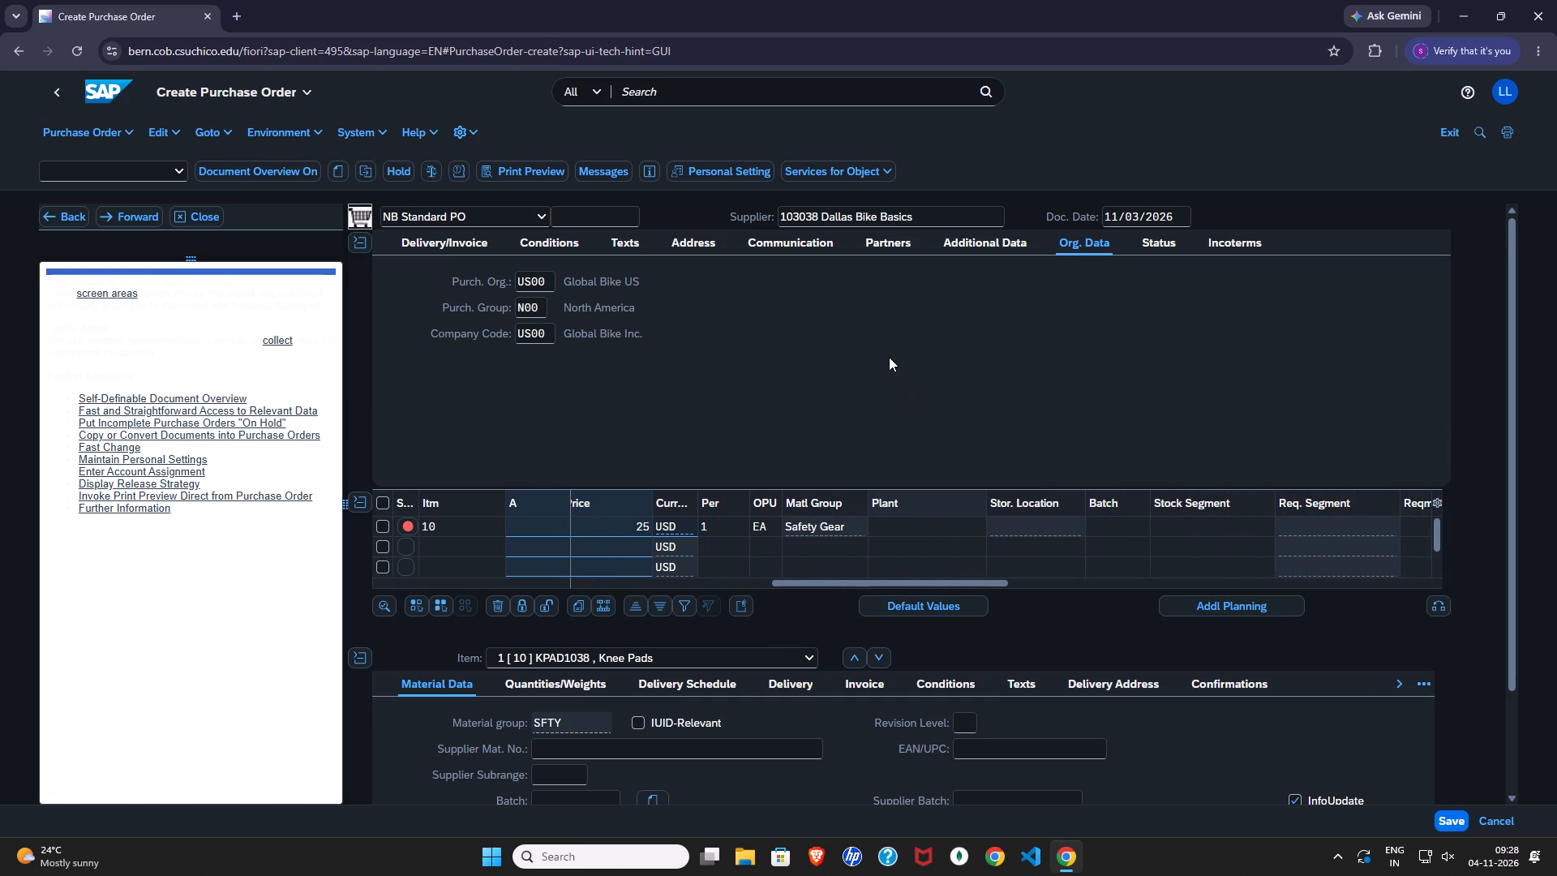
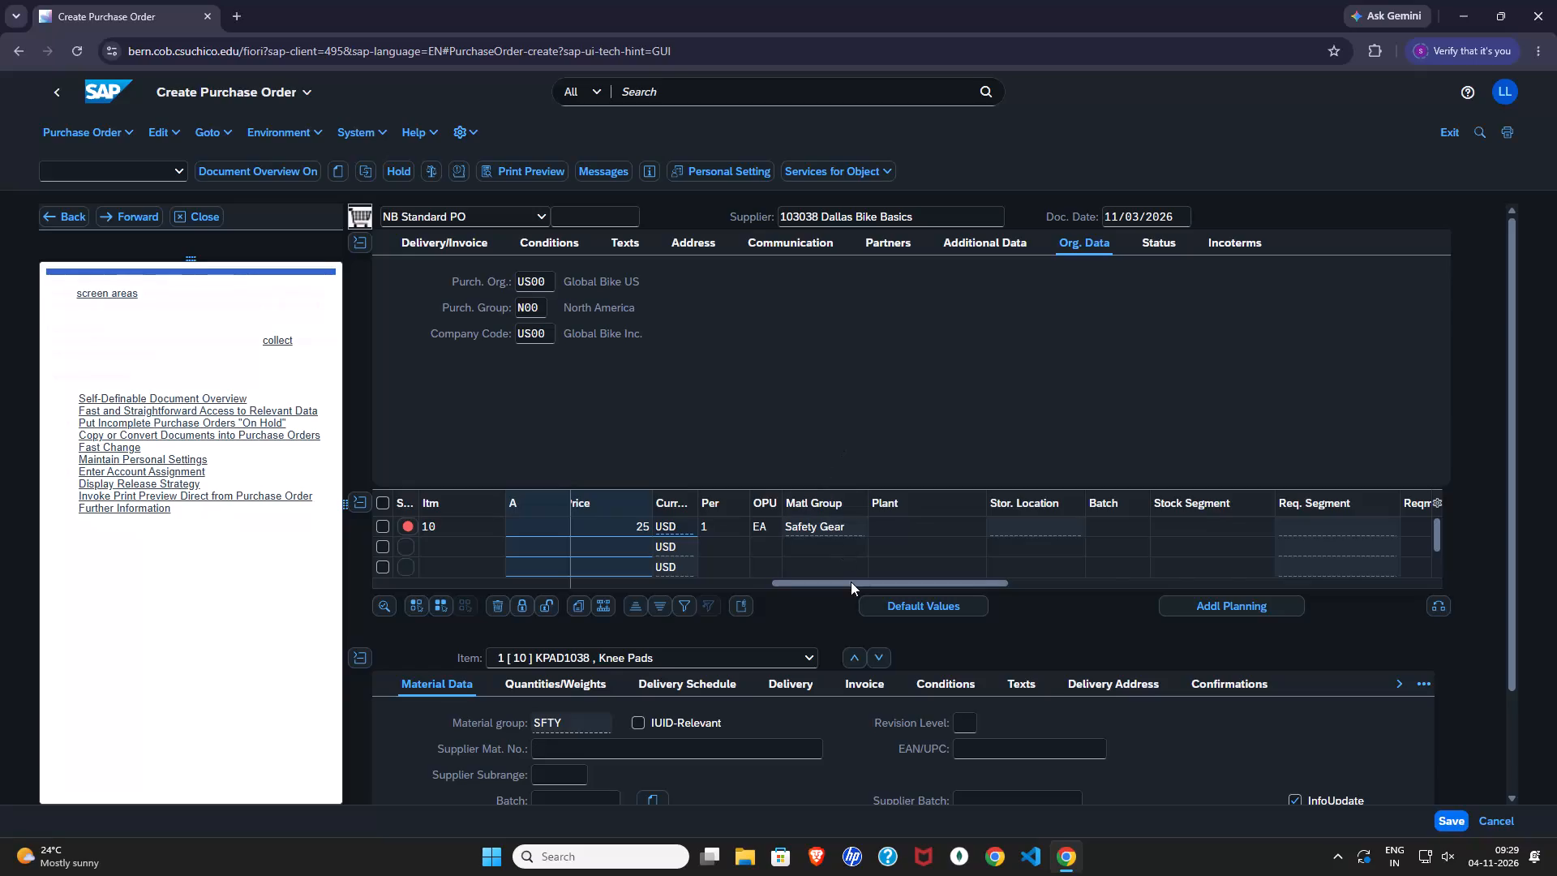
# Collapse the item detail section below the purchase order's item overview.
pyautogui.moveTo(850, 582); pyautogui.dragTo(603, 590)
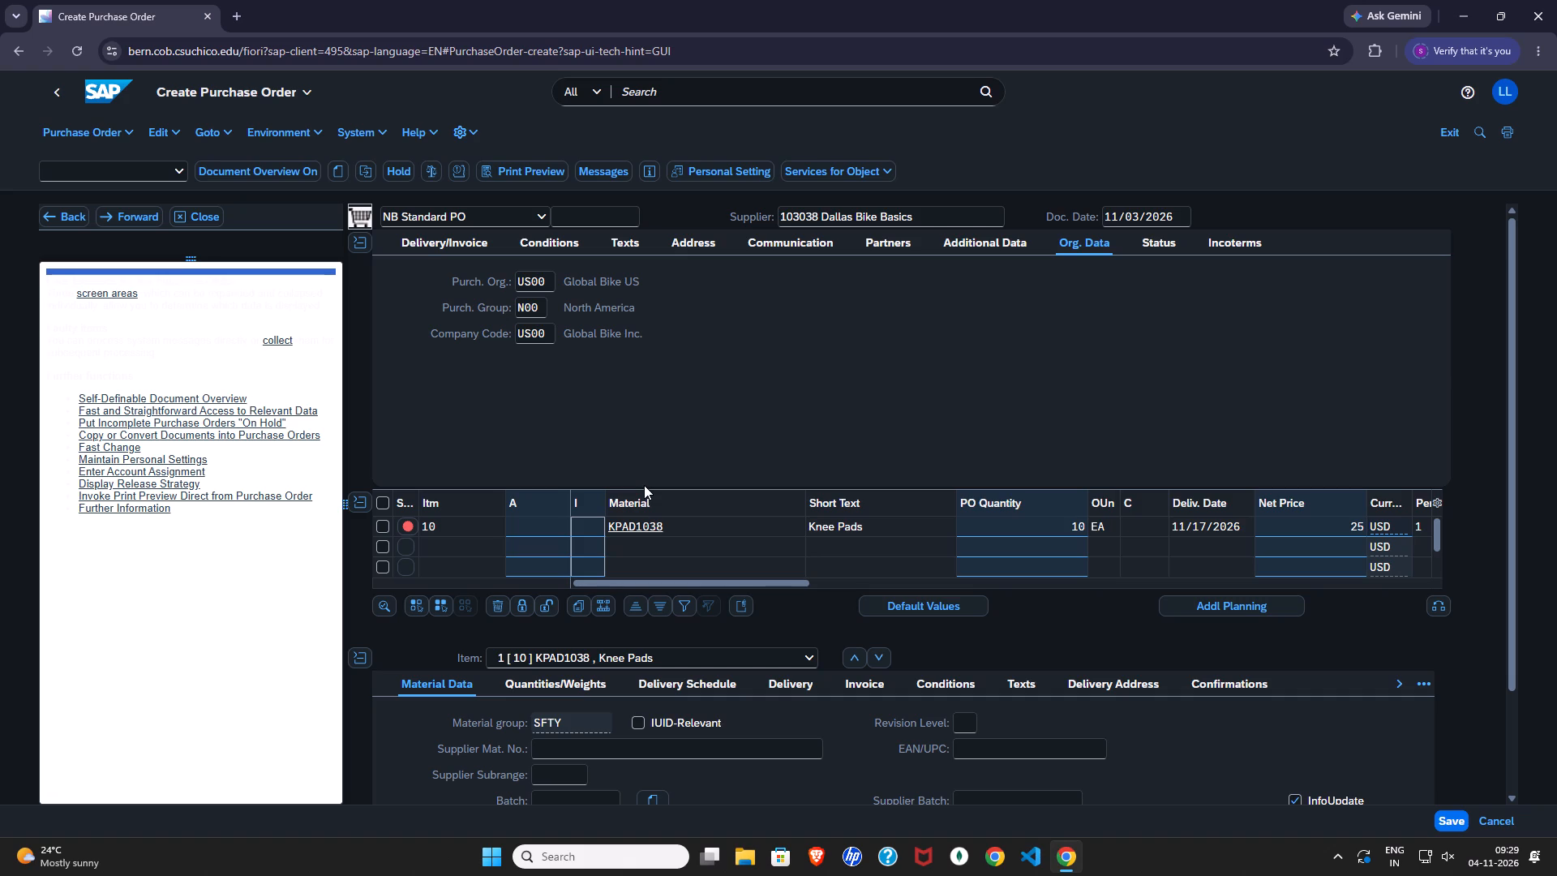
pyautogui.click(358, 657)
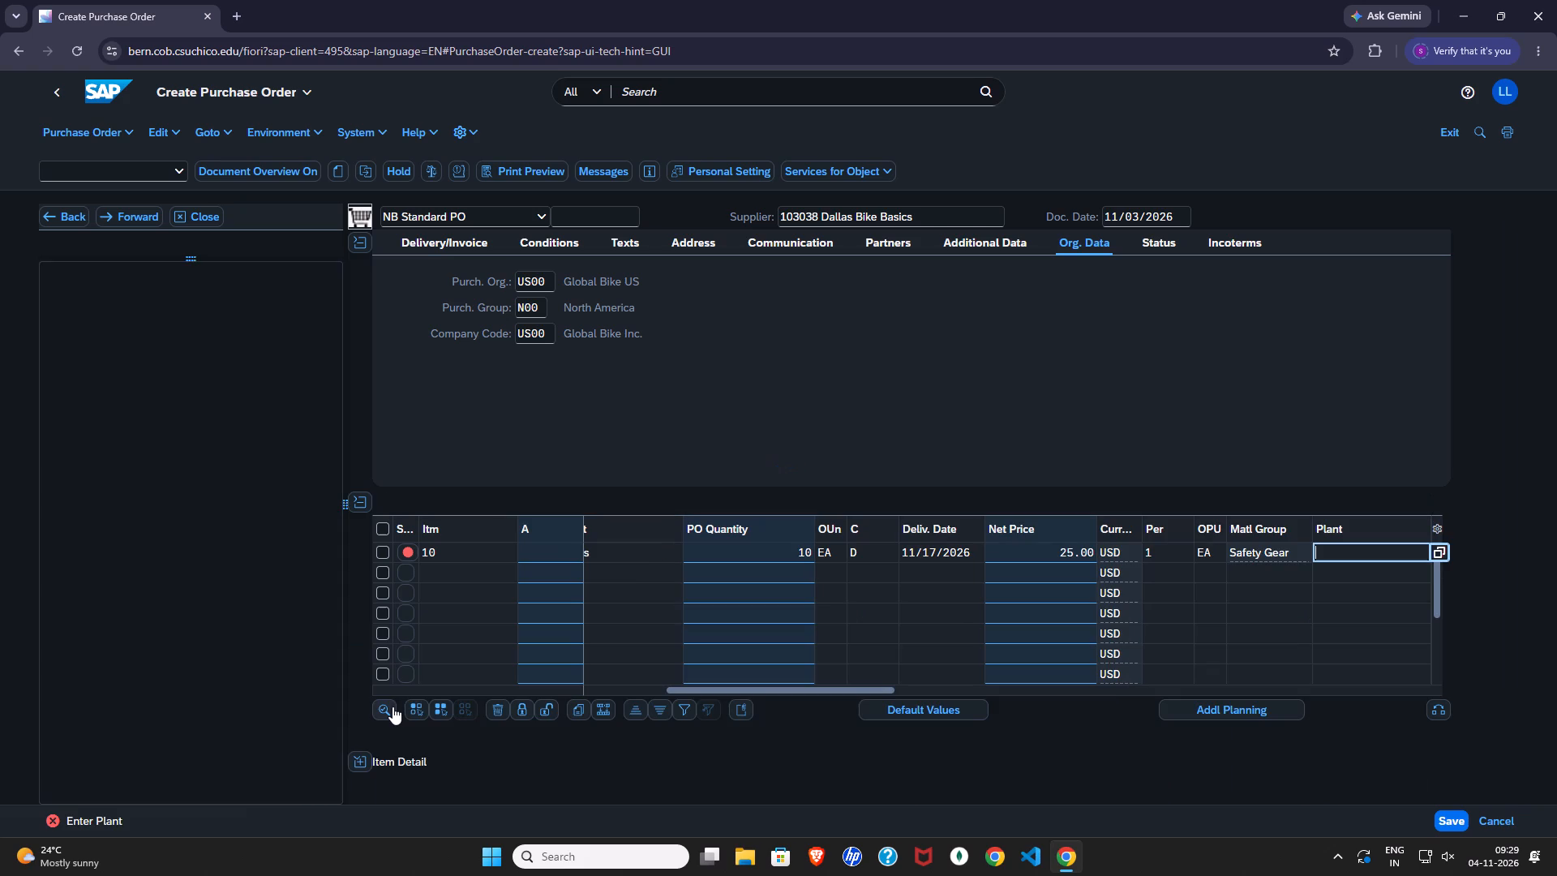
pyautogui.scroll(-3, 409, 647)
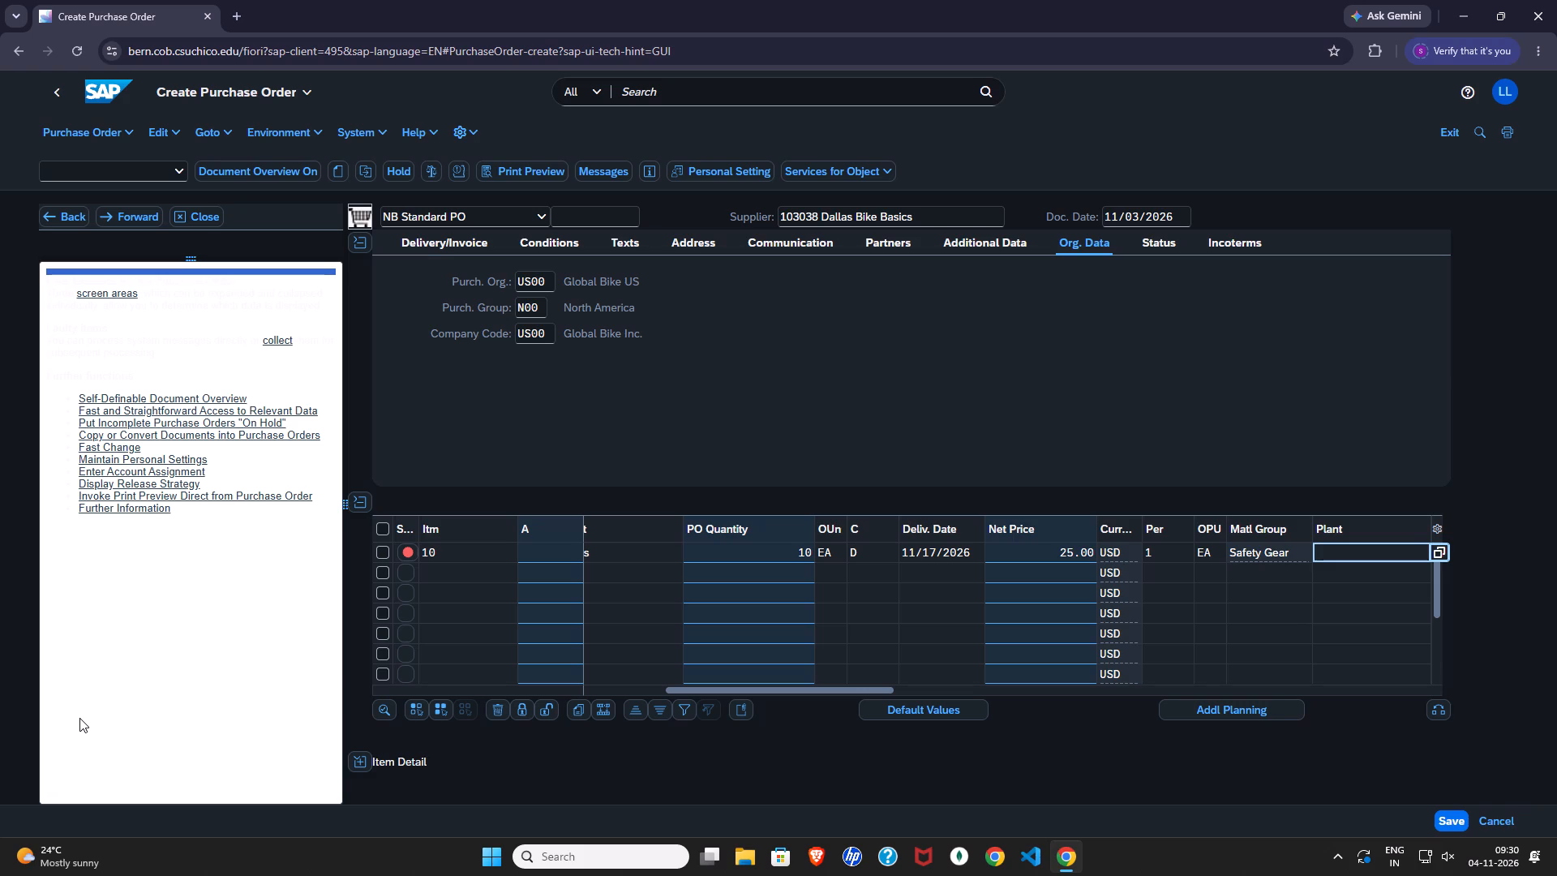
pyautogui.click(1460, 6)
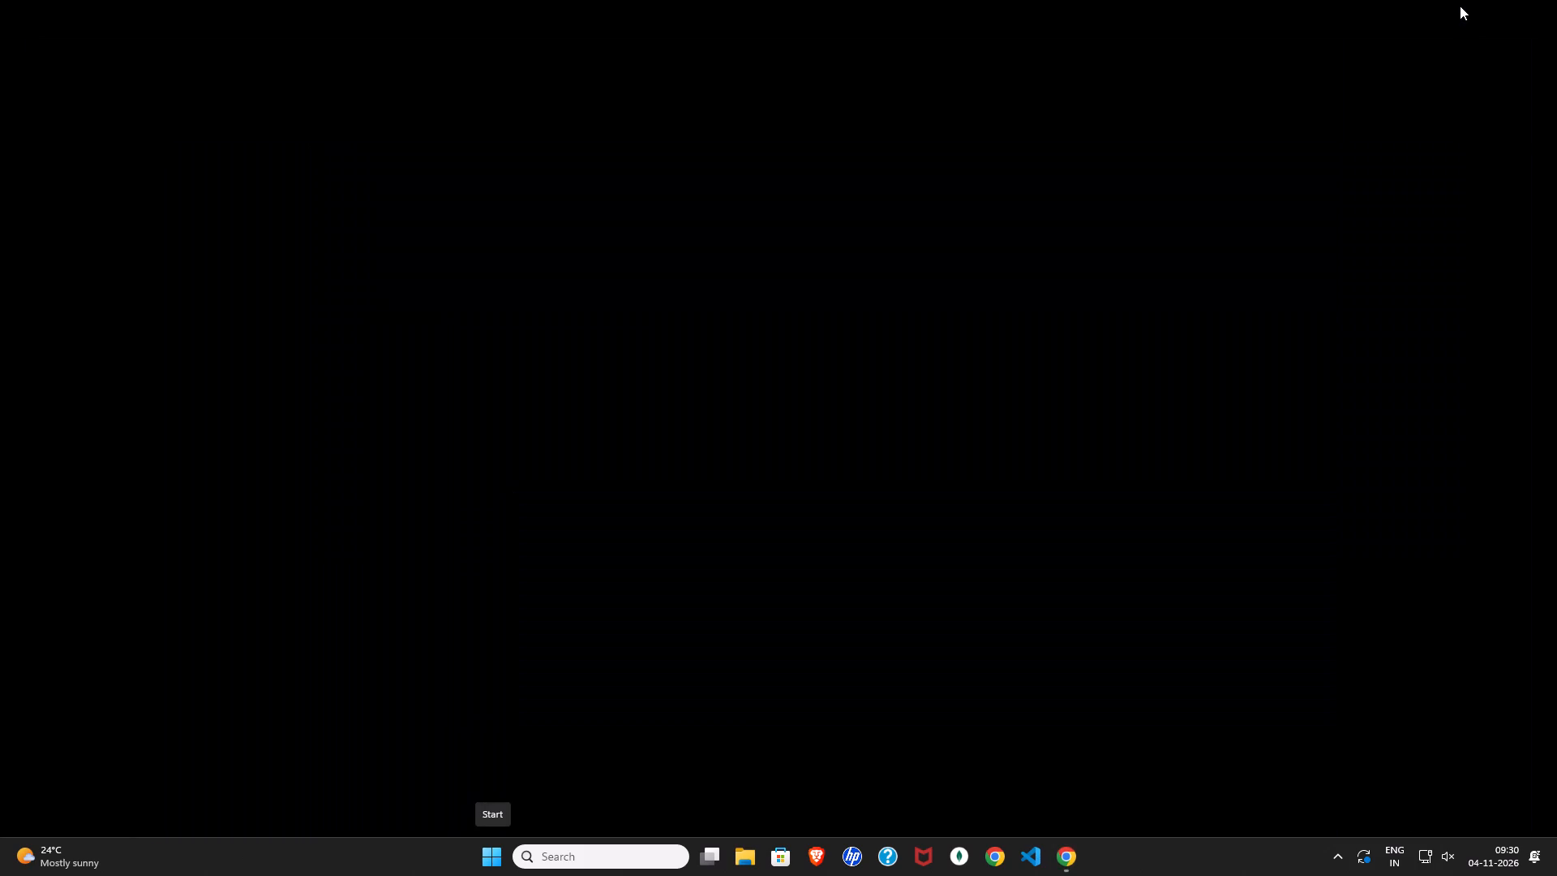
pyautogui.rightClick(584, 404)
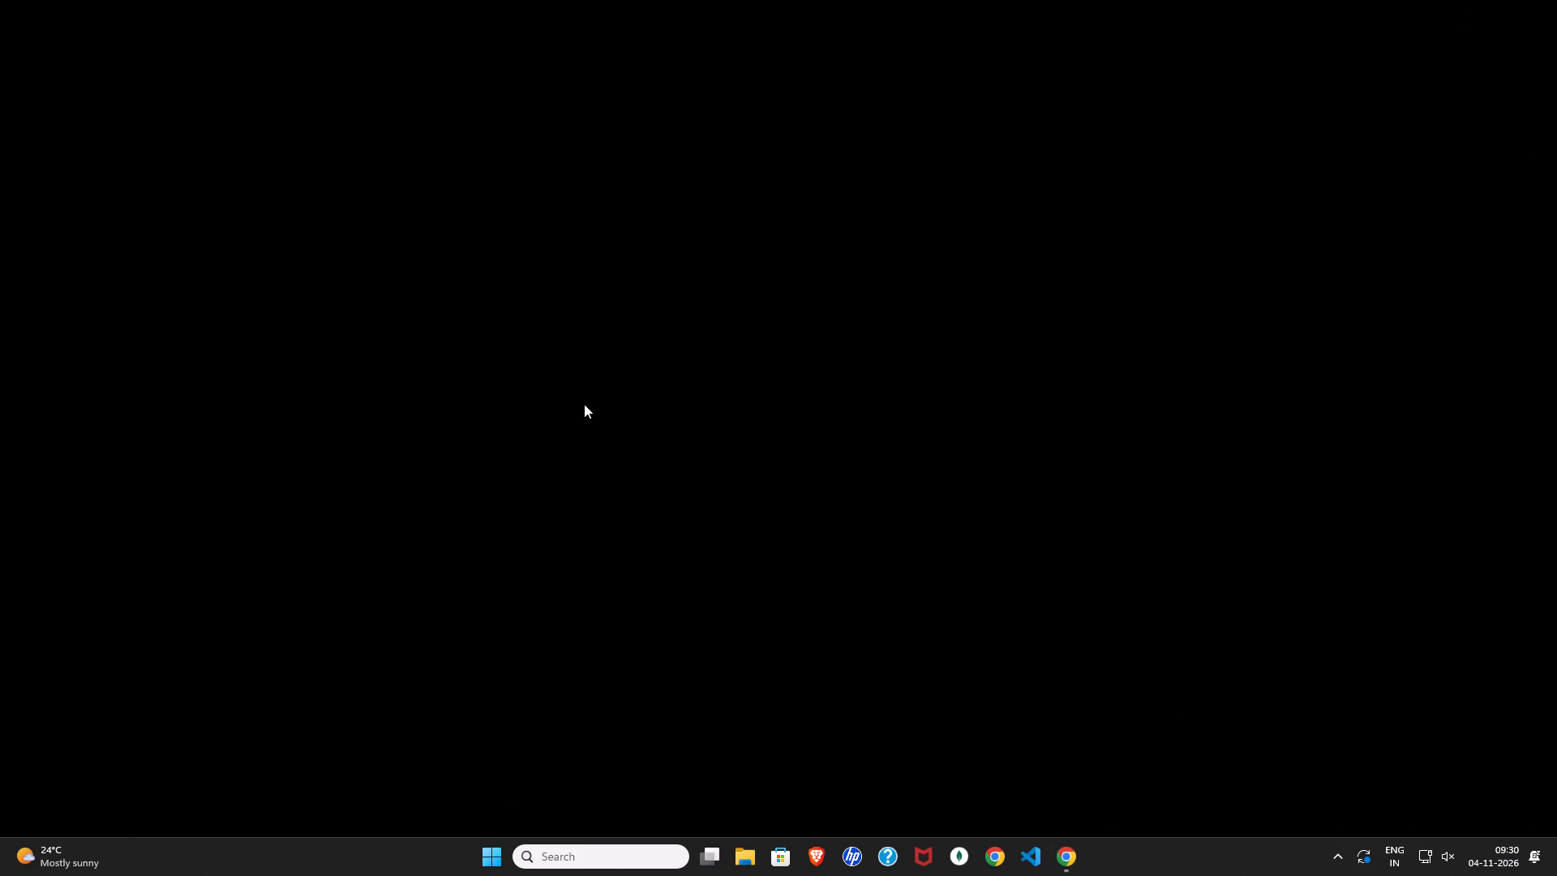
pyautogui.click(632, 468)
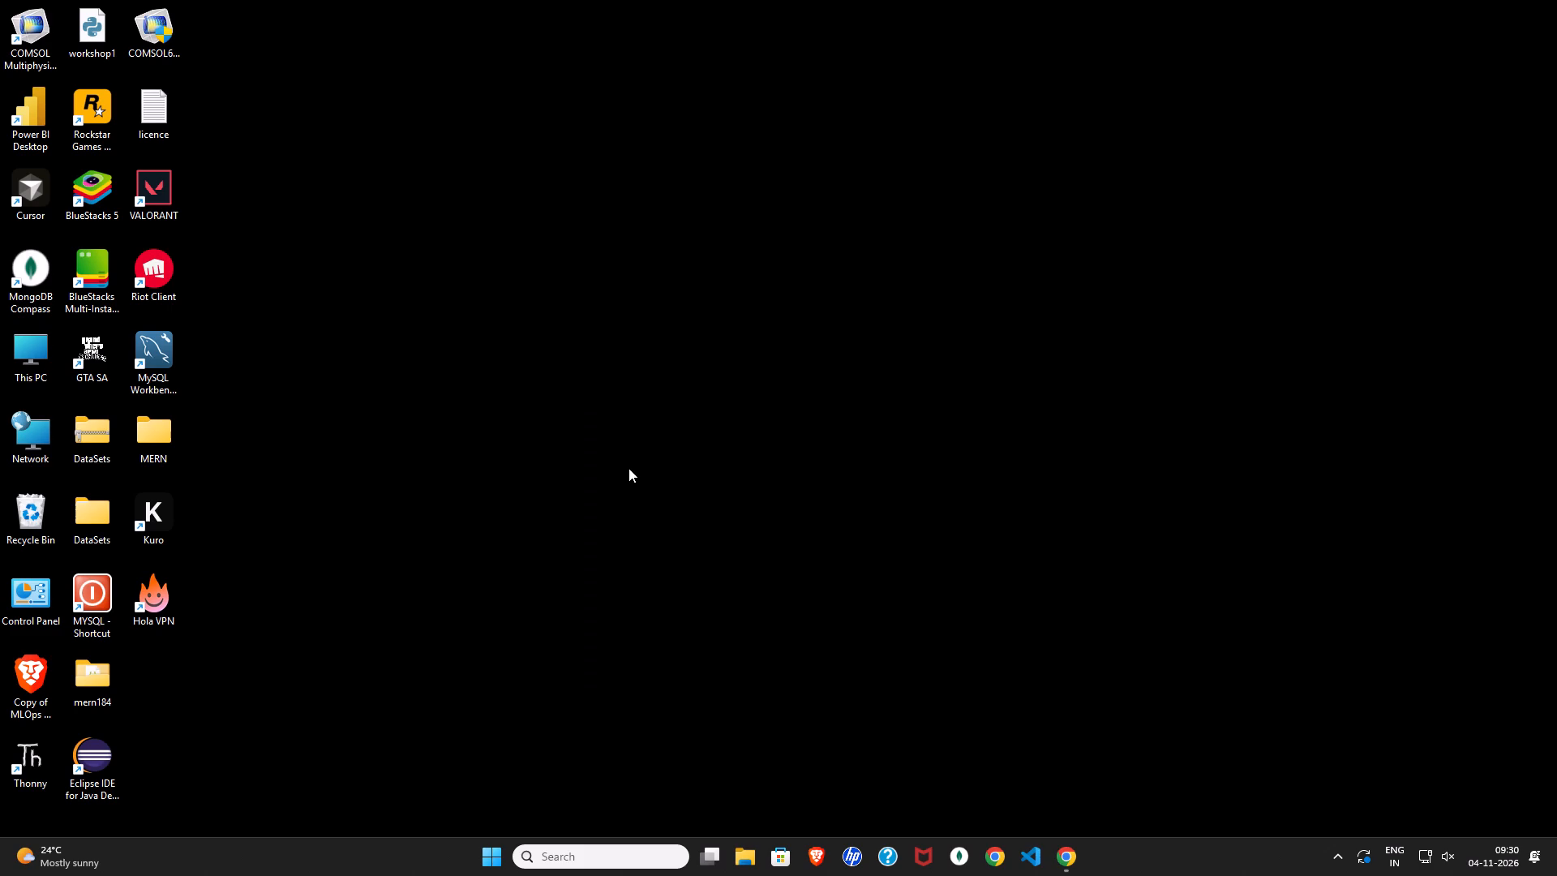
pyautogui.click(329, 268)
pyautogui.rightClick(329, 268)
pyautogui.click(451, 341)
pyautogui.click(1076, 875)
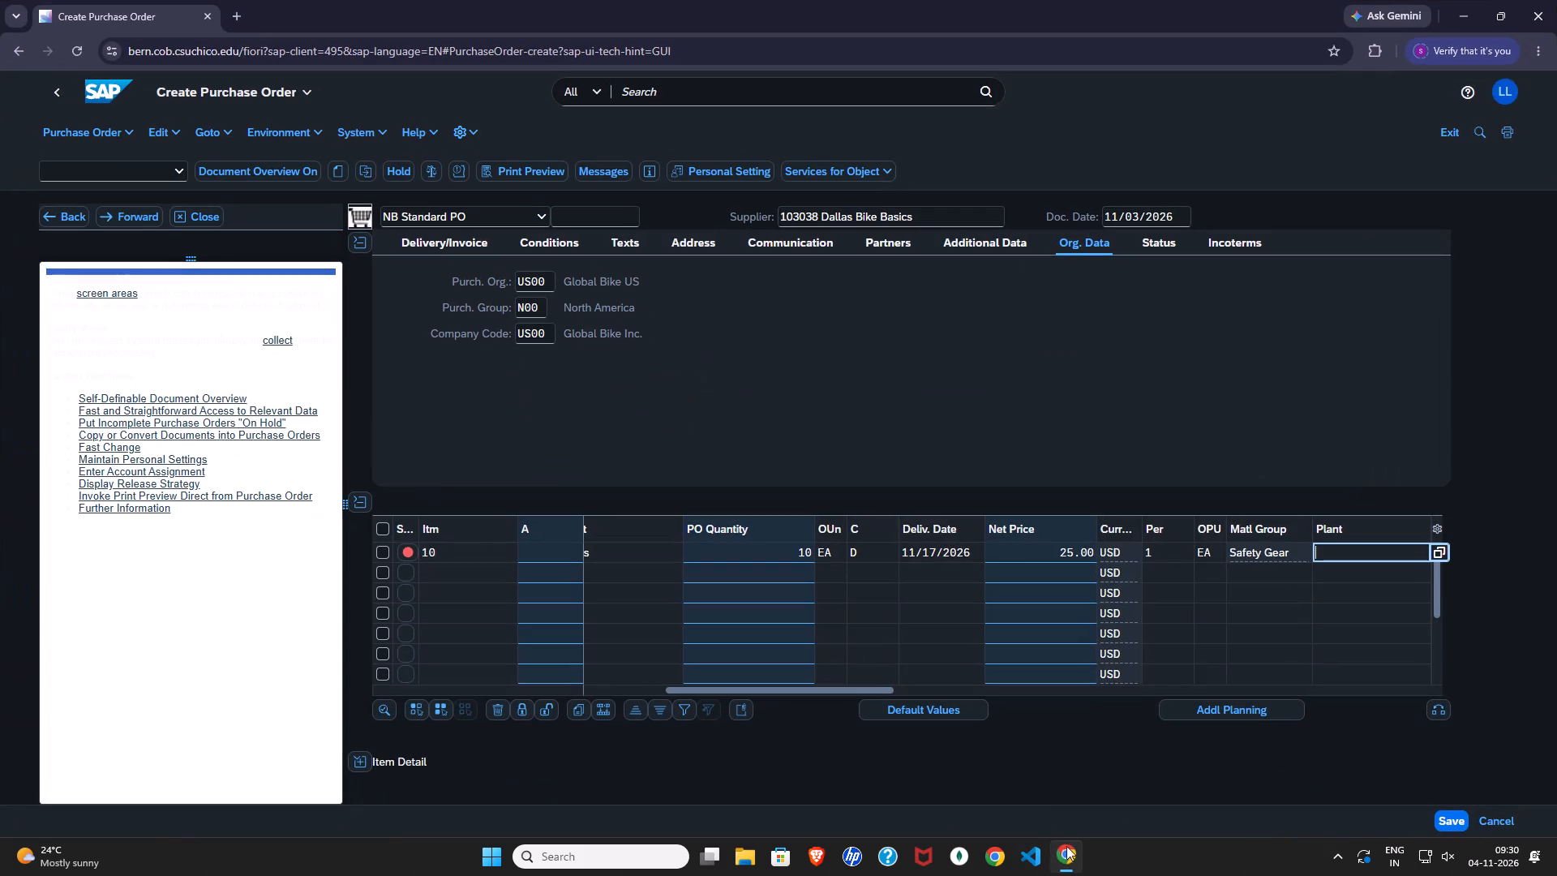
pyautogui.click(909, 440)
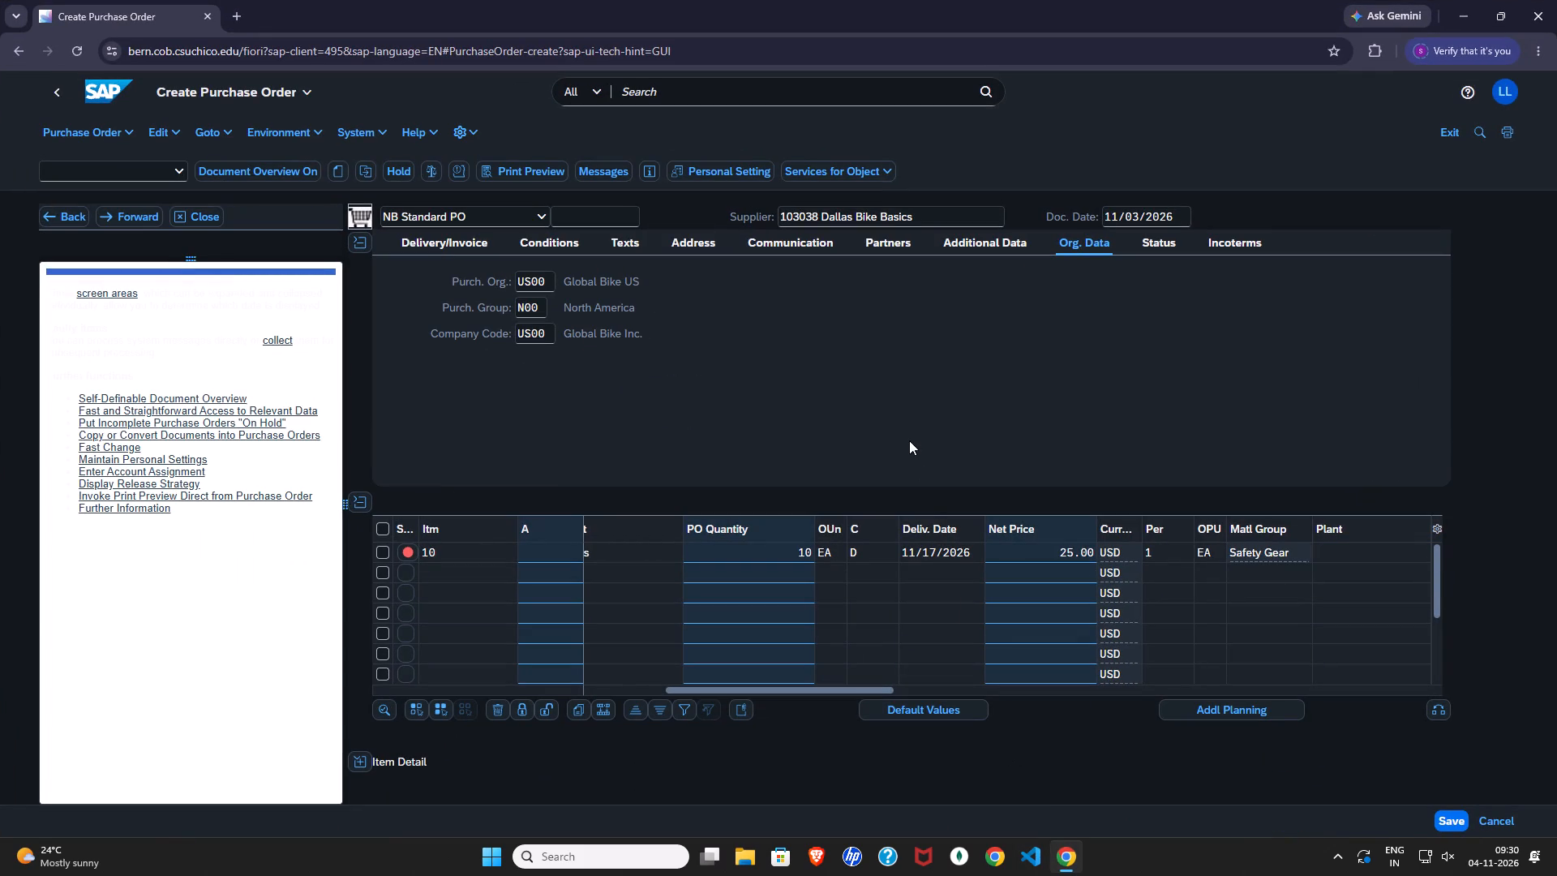
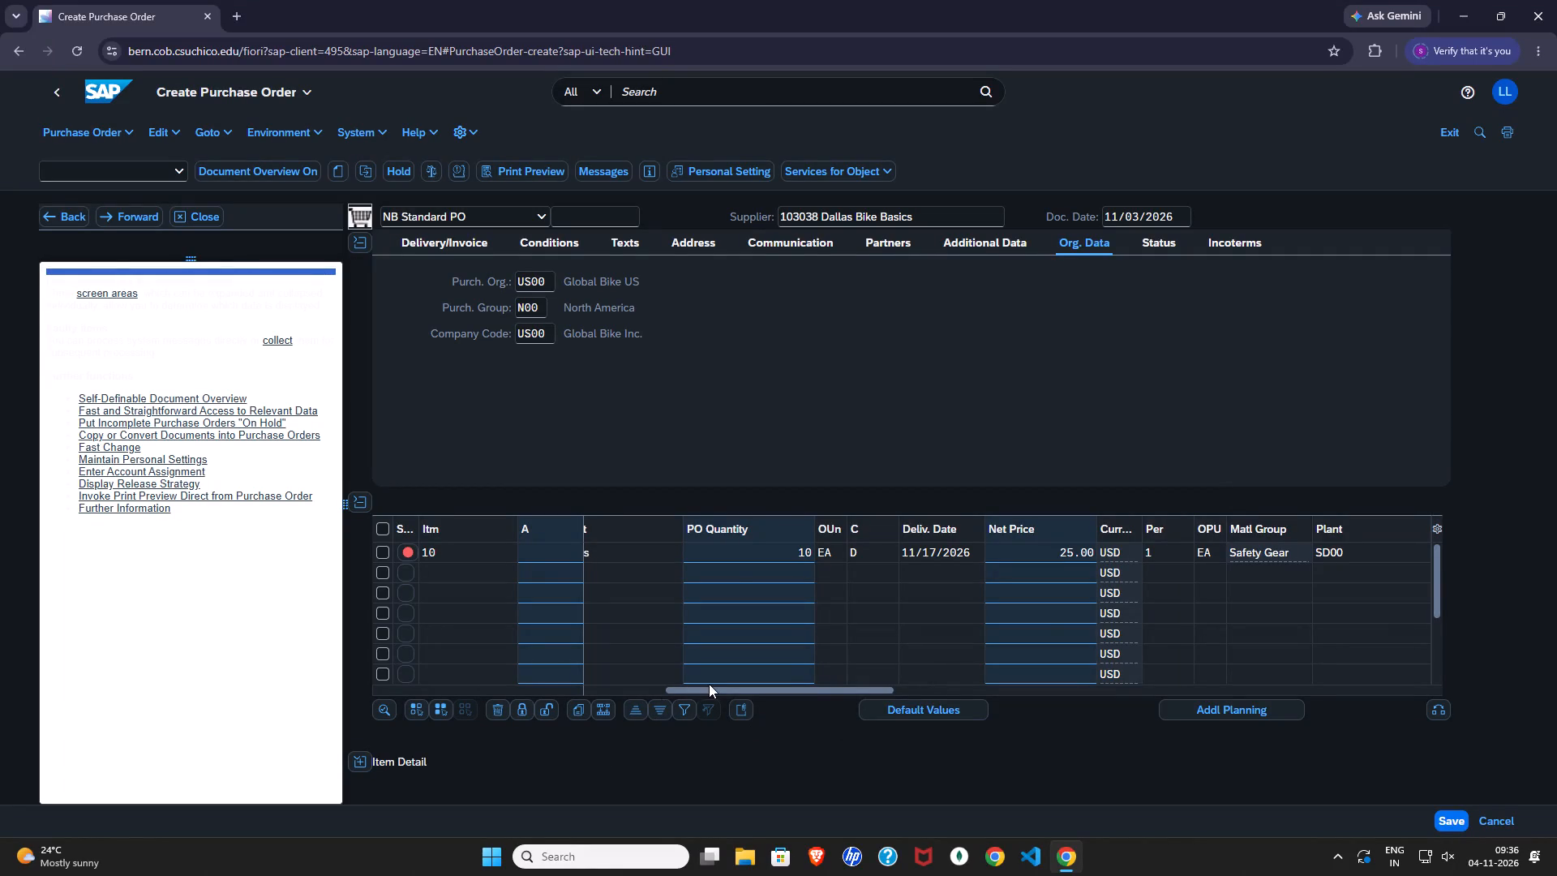
# Locate the storage location column in the purchase order's item overview.
pyautogui.moveTo(707, 687); pyautogui.dragTo(1398, 698)
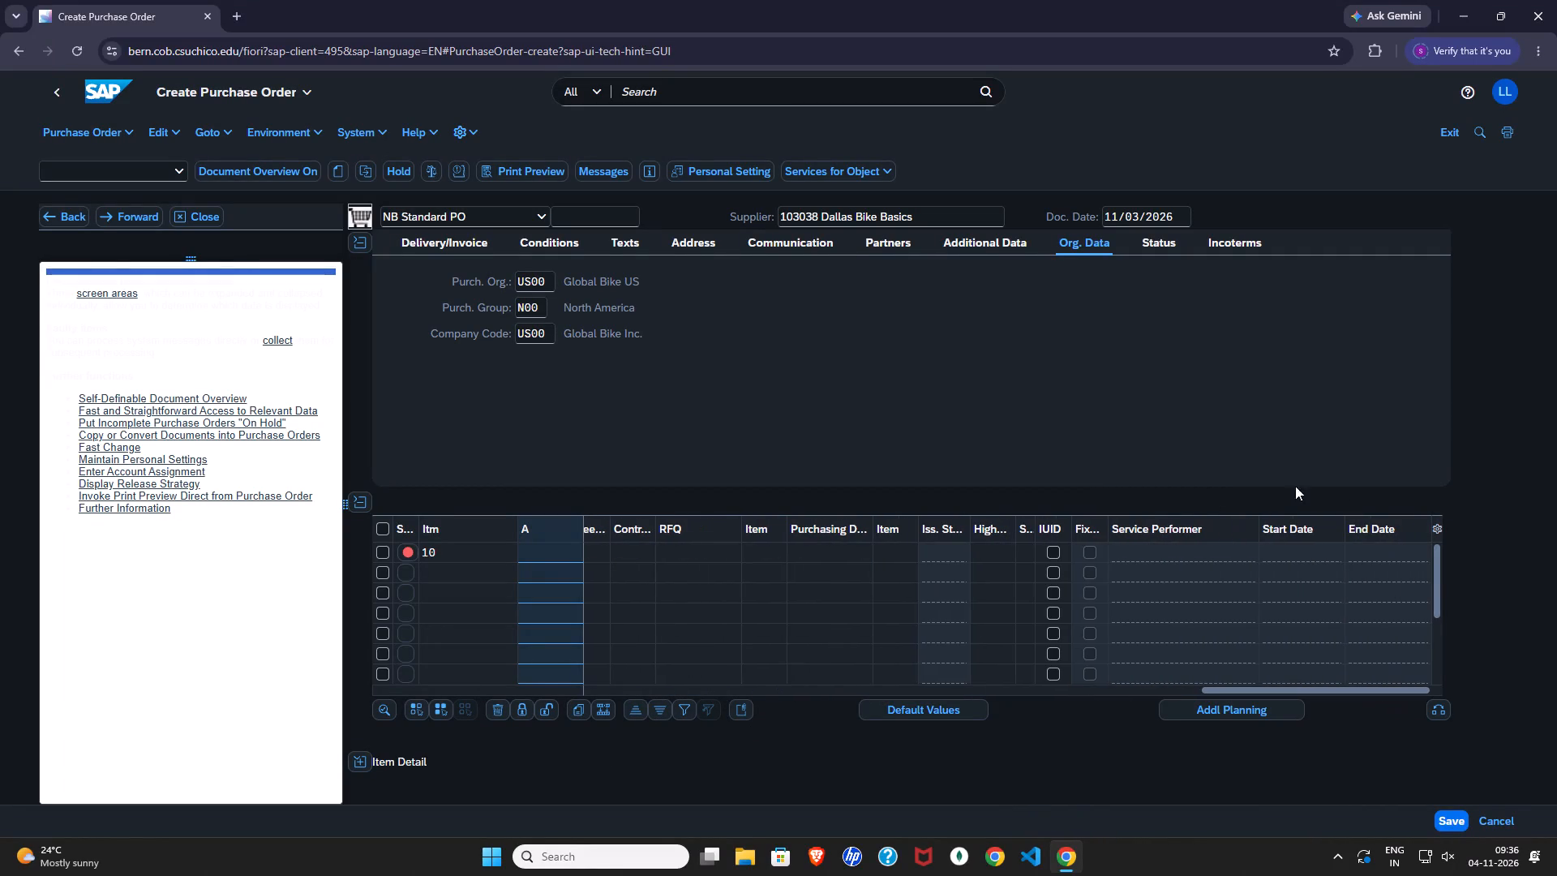
pyautogui.moveTo(1308, 689); pyautogui.dragTo(1250, 699)
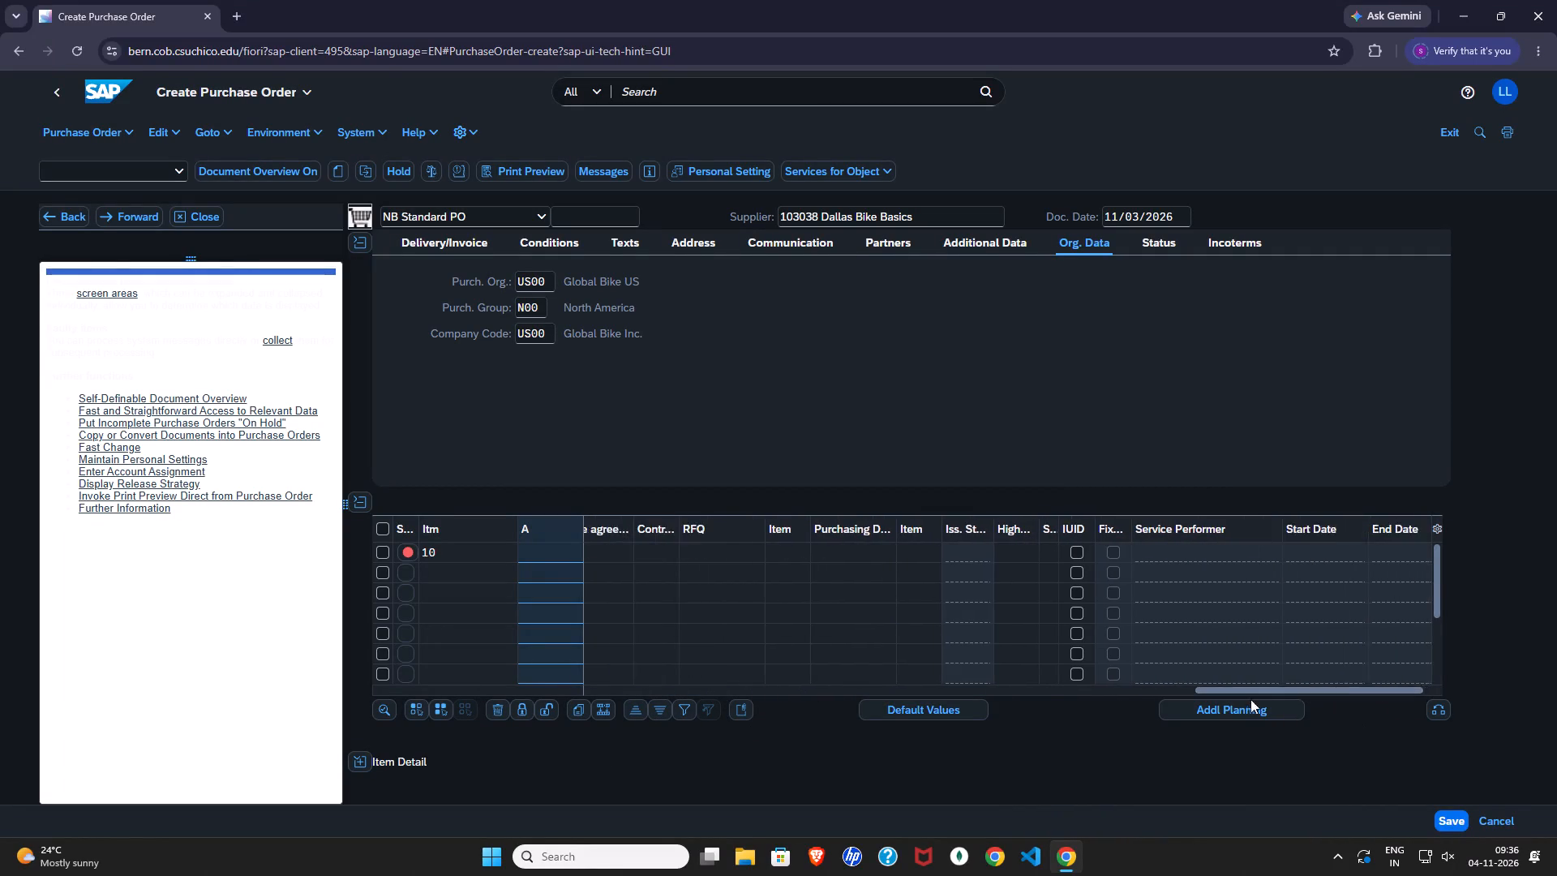
pyautogui.moveTo(1250, 699); pyautogui.dragTo(1075, 685)
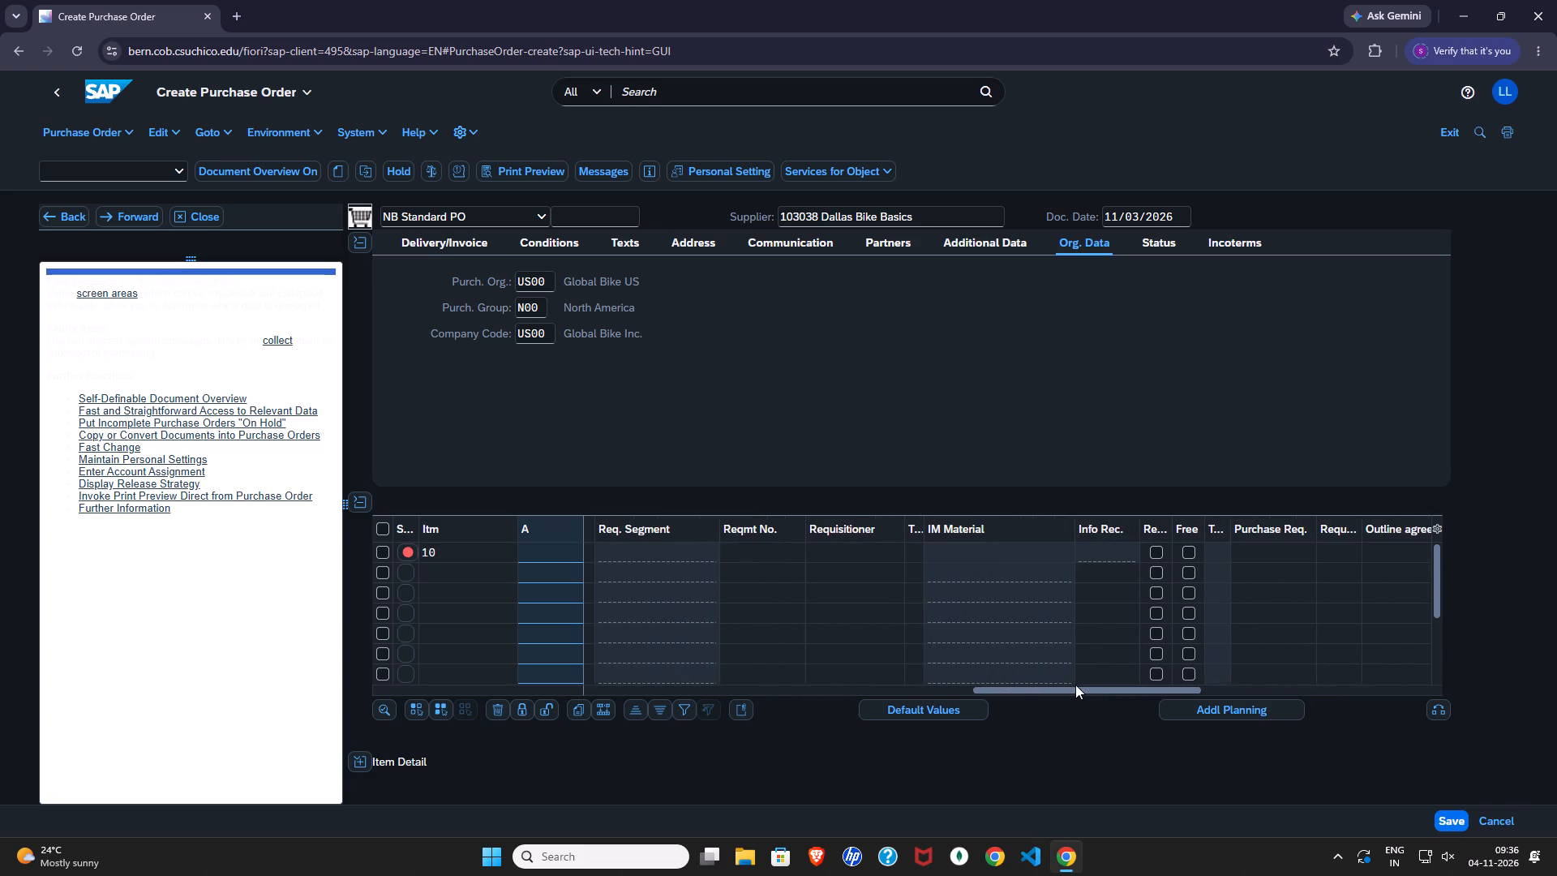
pyautogui.moveTo(1075, 685); pyautogui.dragTo(988, 675)
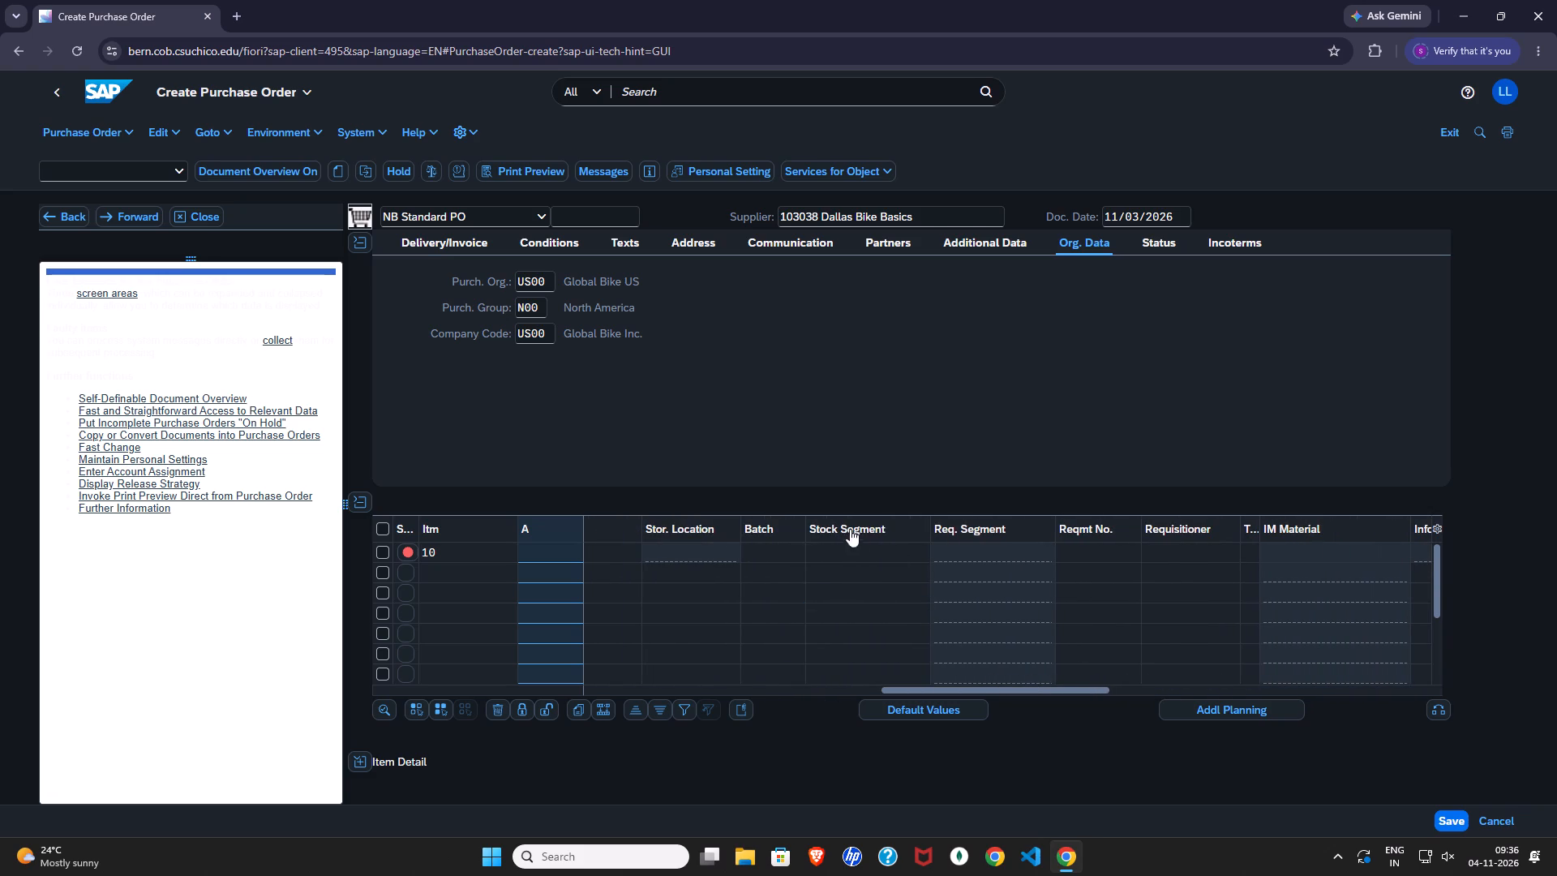
pyautogui.click(699, 522)
pyautogui.click(717, 526)
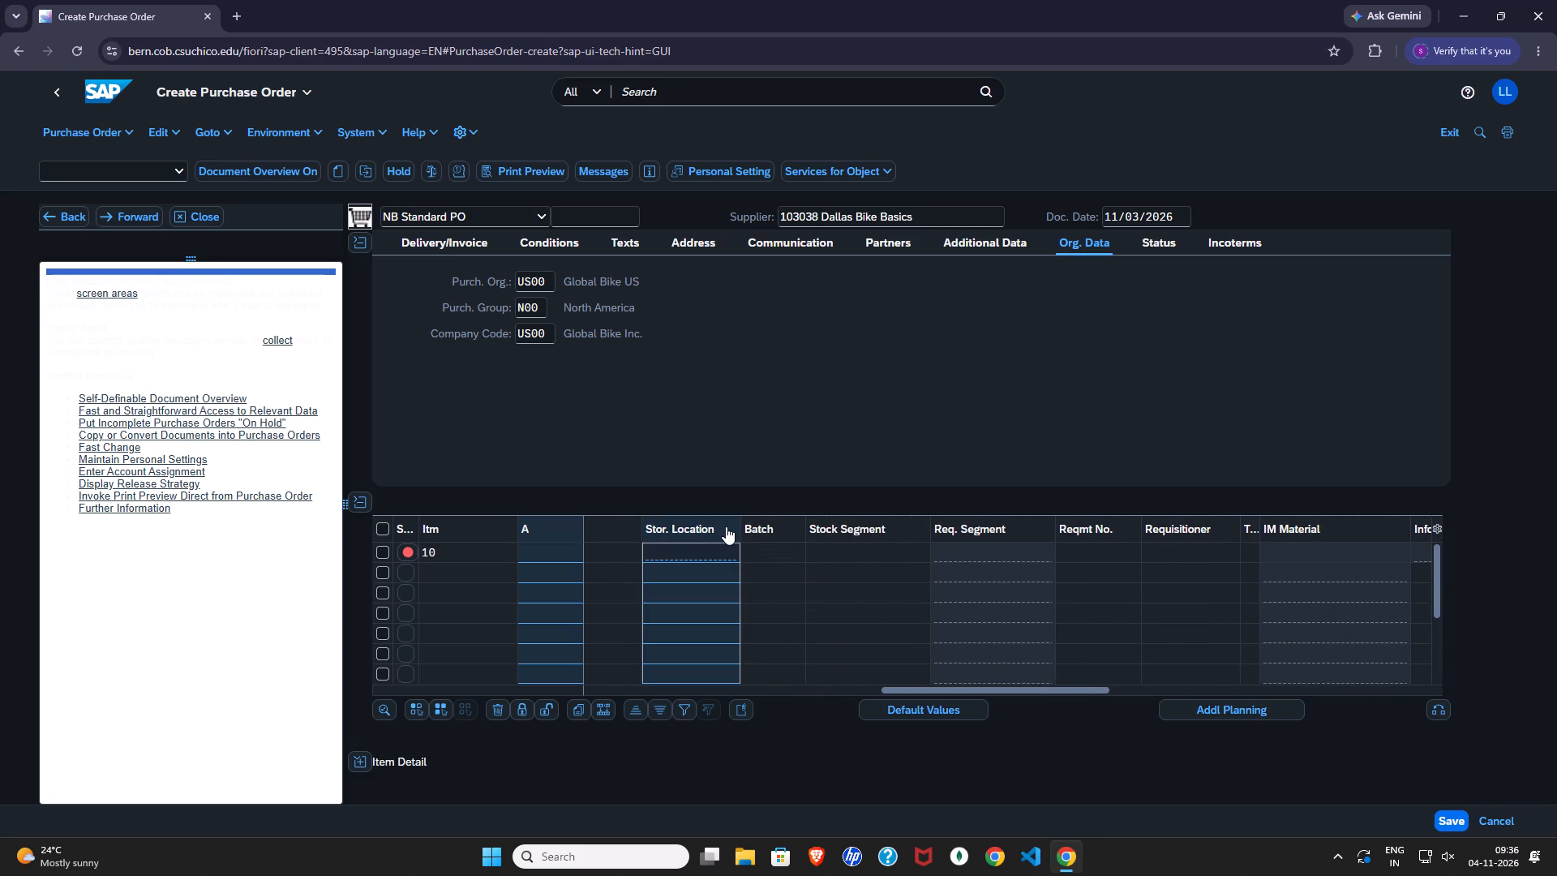
pyautogui.rightClick(727, 526)
pyautogui.click(731, 528)
pyautogui.click(706, 525)
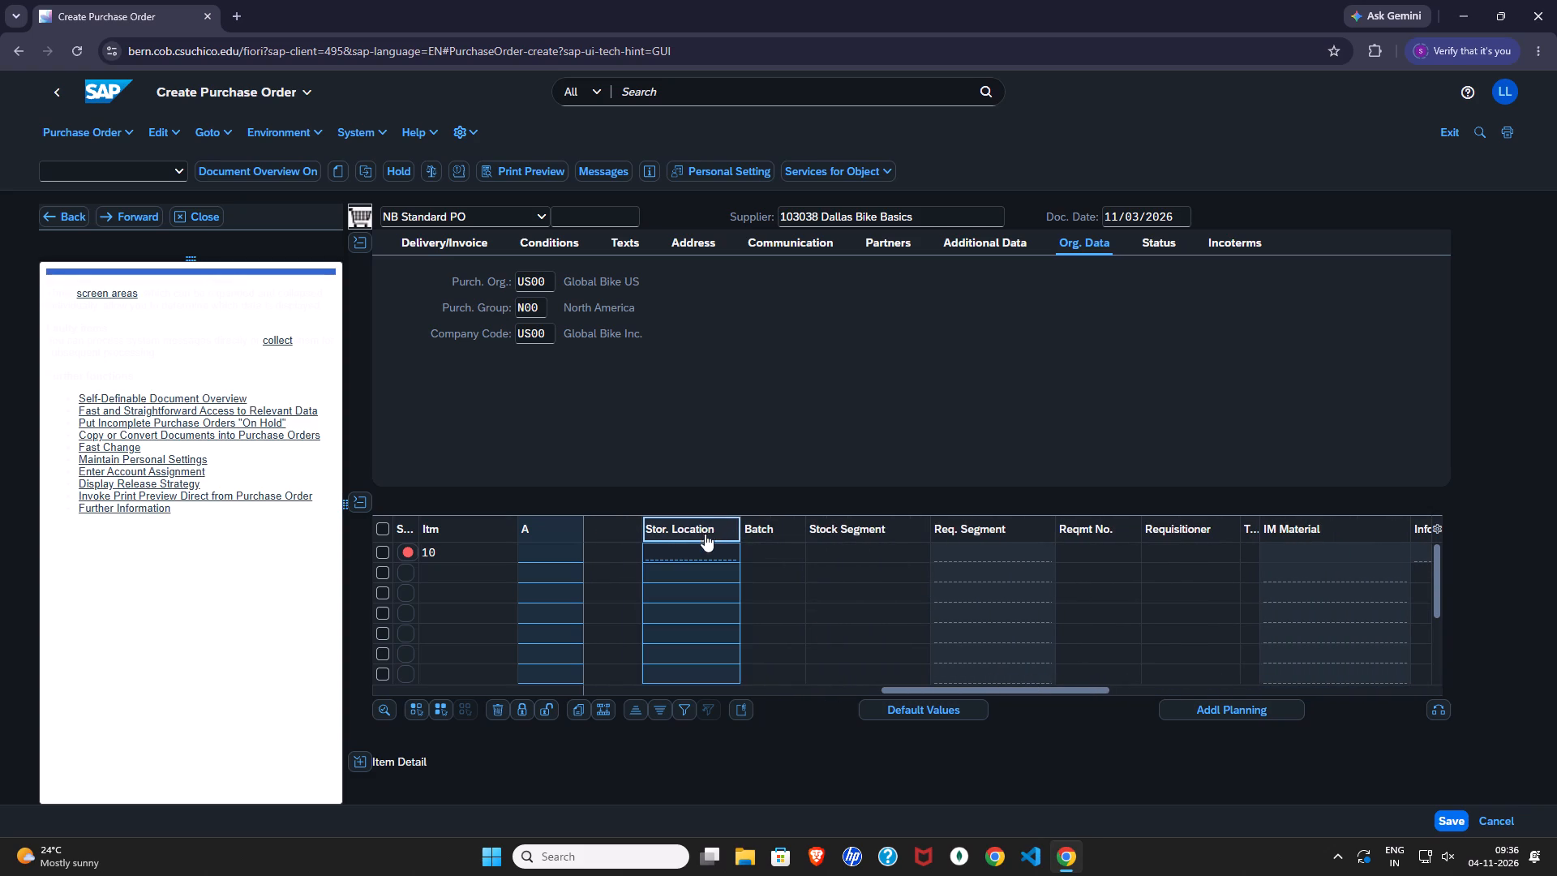
pyautogui.click(675, 403)
pyautogui.click(676, 397)
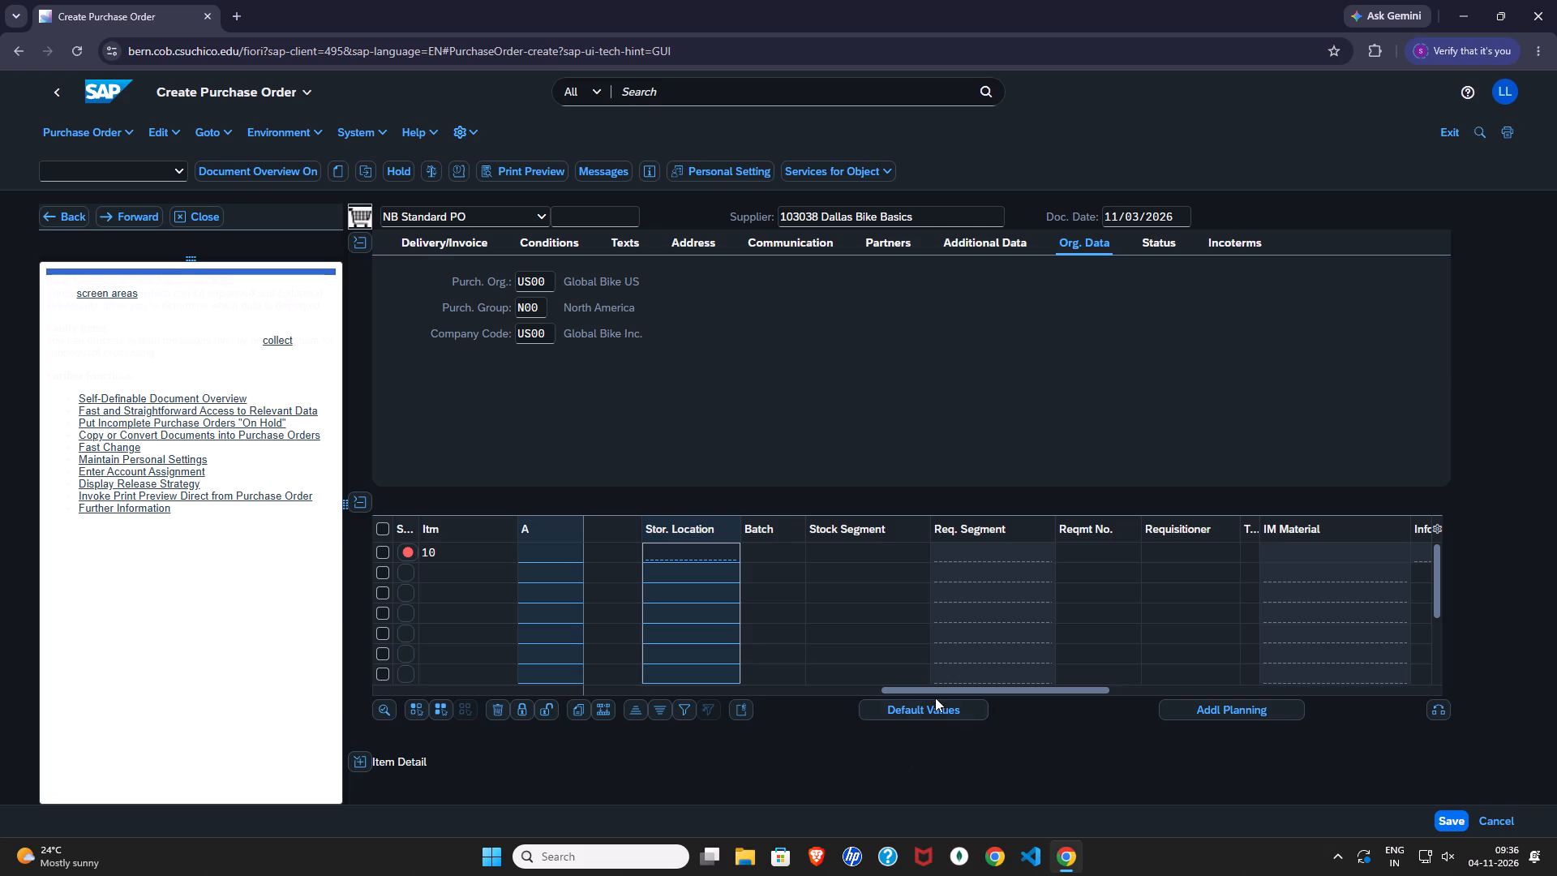
pyautogui.moveTo(933, 690); pyautogui.dragTo(865, 691)
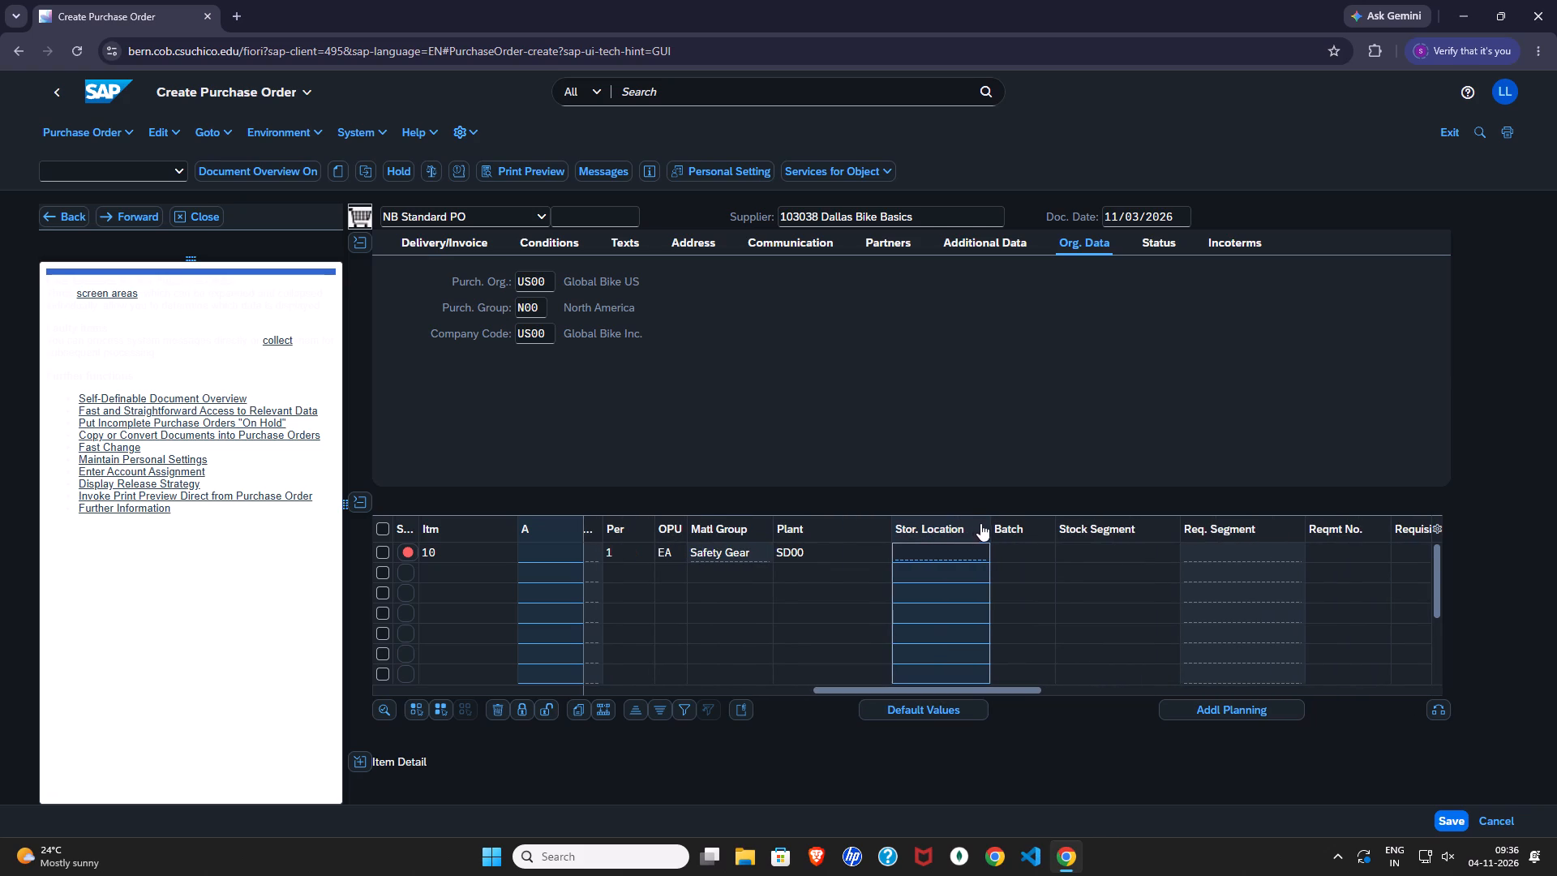
pyautogui.click(980, 523)
pyautogui.rightClick(980, 523)
pyautogui.click(952, 526)
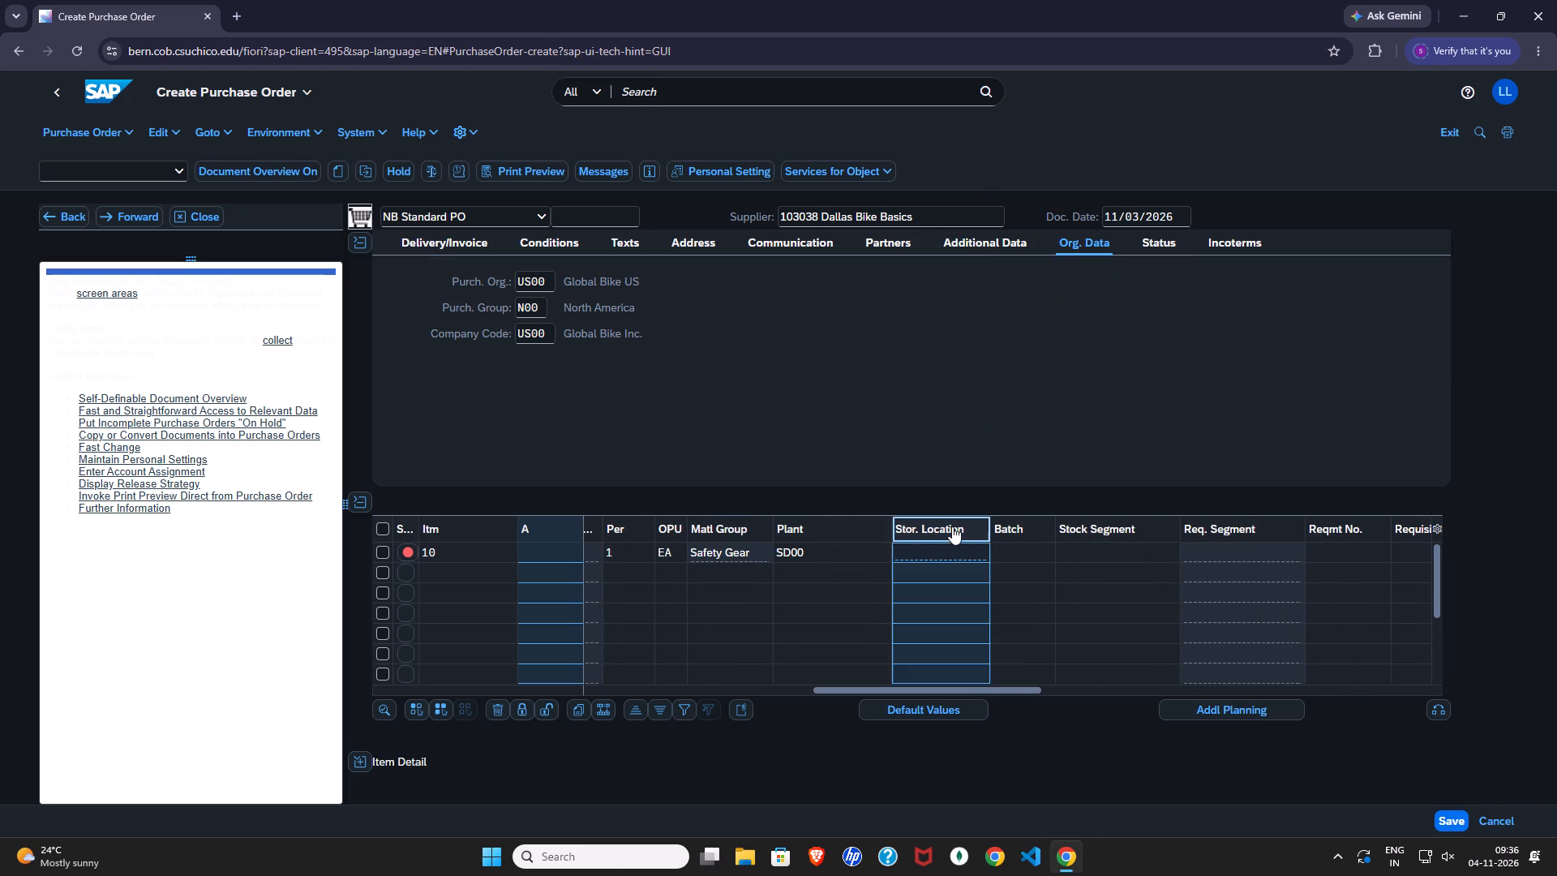
pyautogui.doubleClick(955, 526)
pyautogui.click(955, 526)
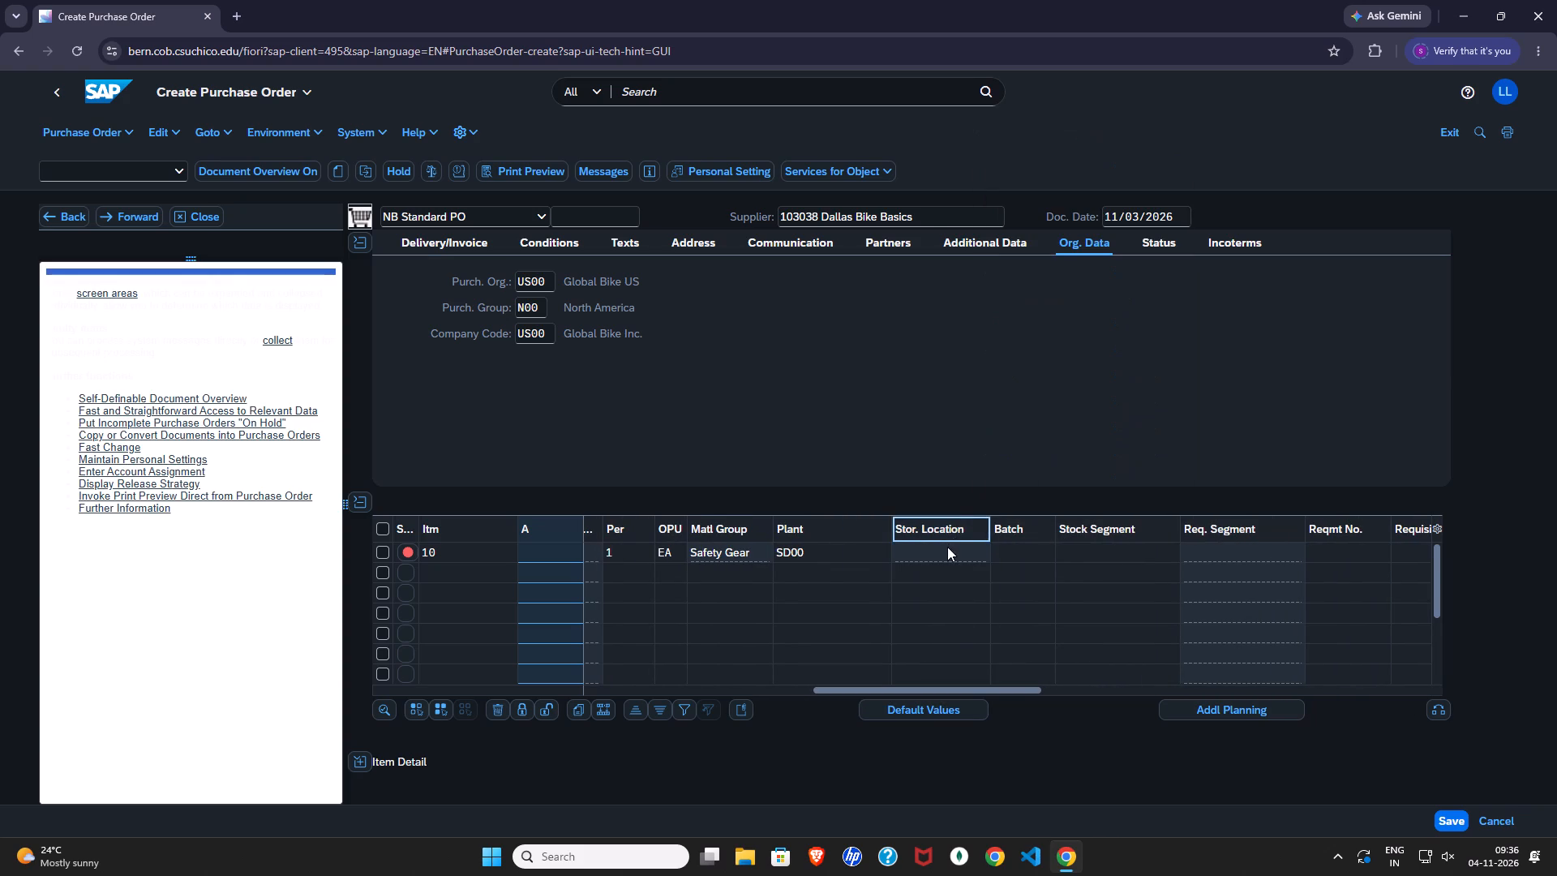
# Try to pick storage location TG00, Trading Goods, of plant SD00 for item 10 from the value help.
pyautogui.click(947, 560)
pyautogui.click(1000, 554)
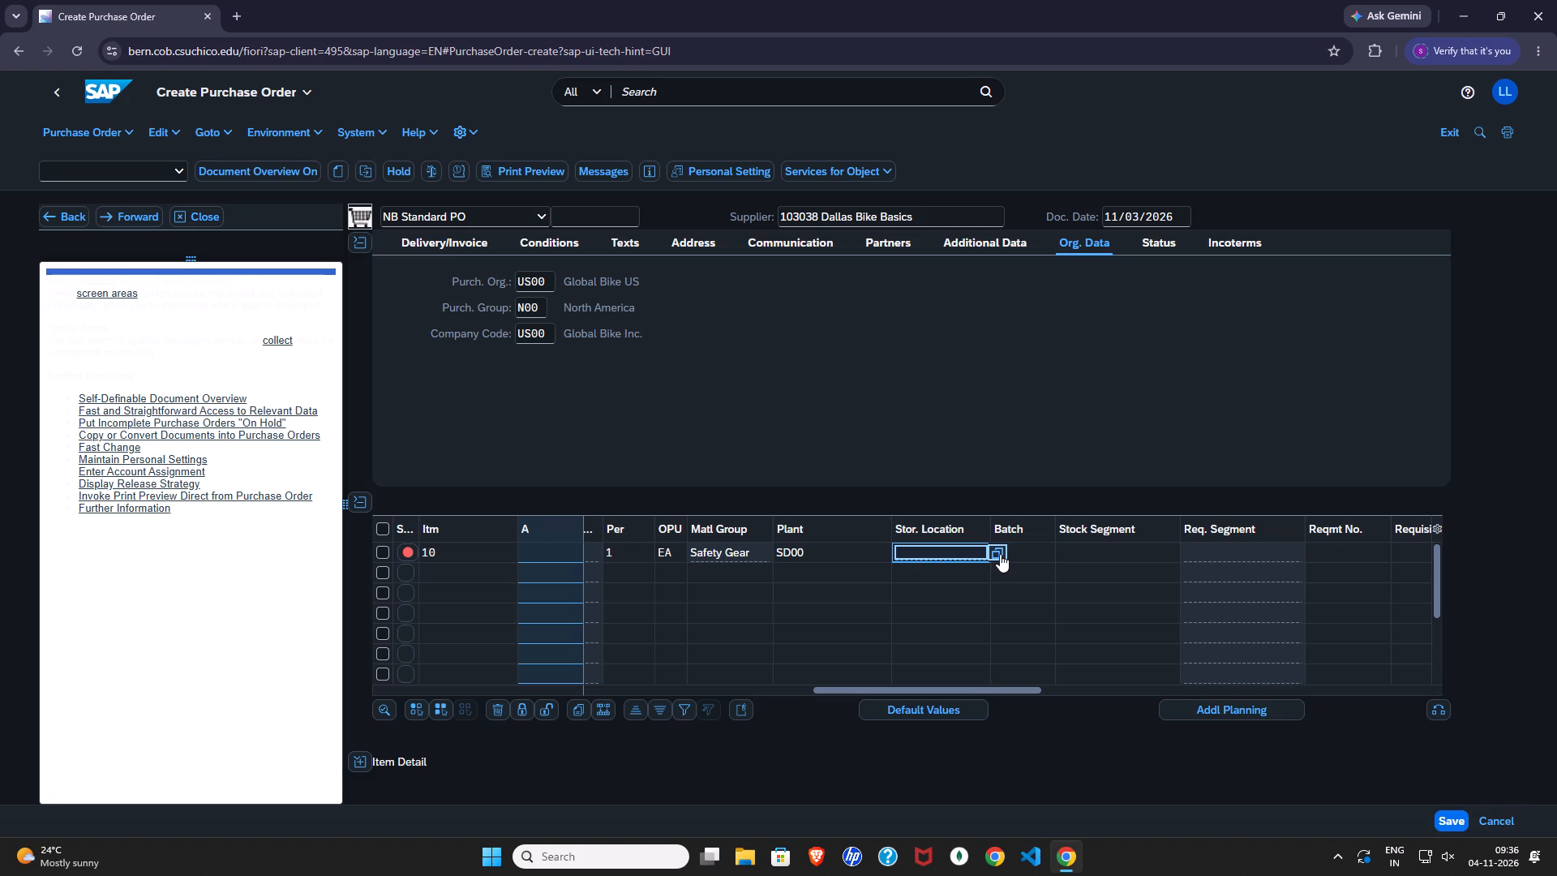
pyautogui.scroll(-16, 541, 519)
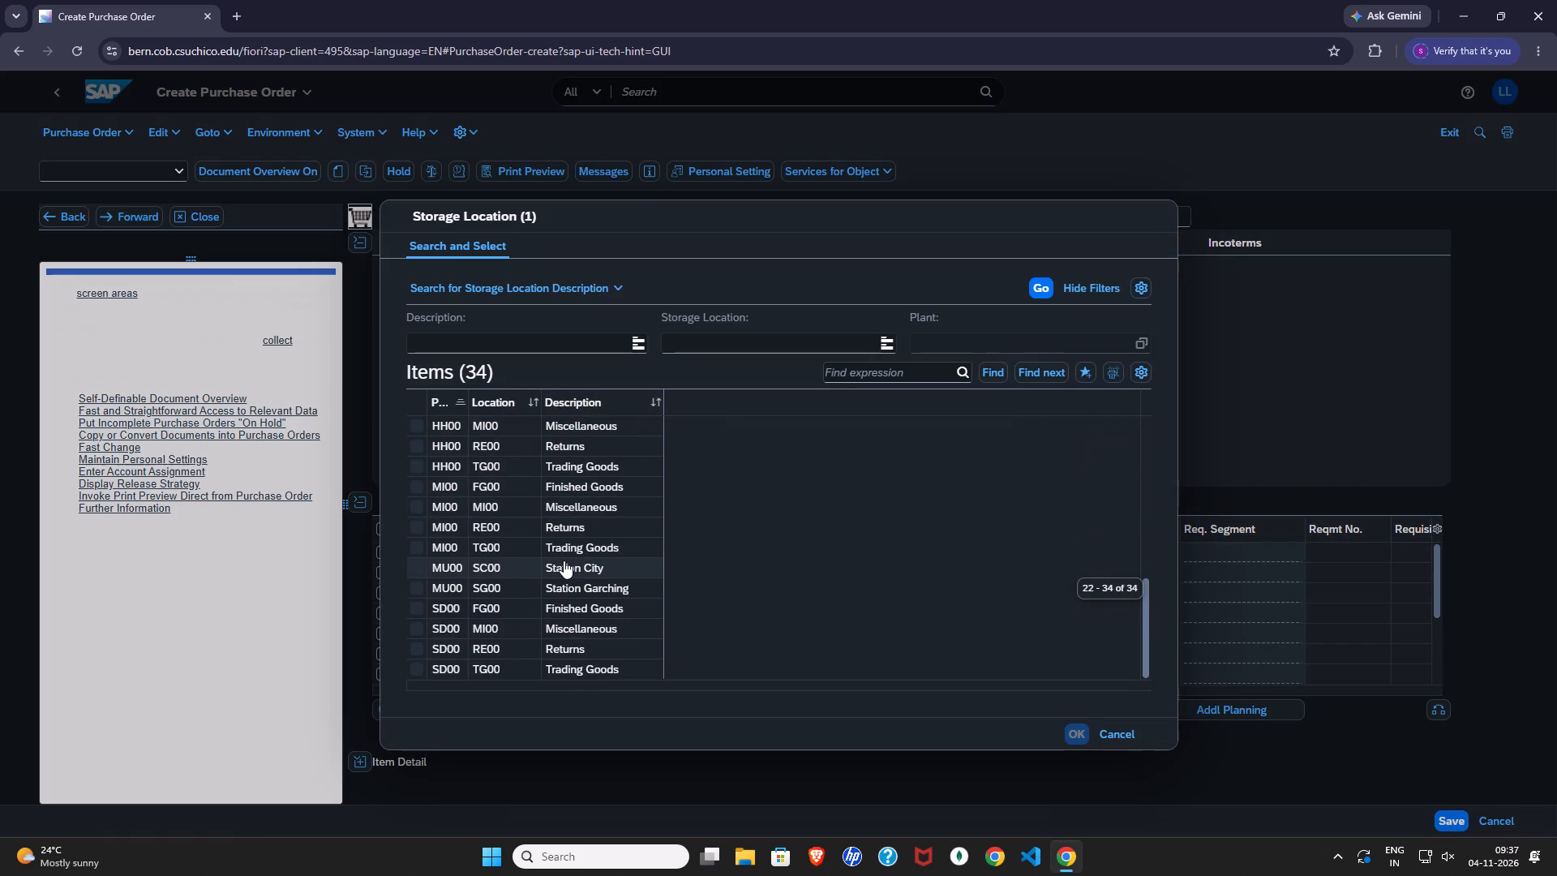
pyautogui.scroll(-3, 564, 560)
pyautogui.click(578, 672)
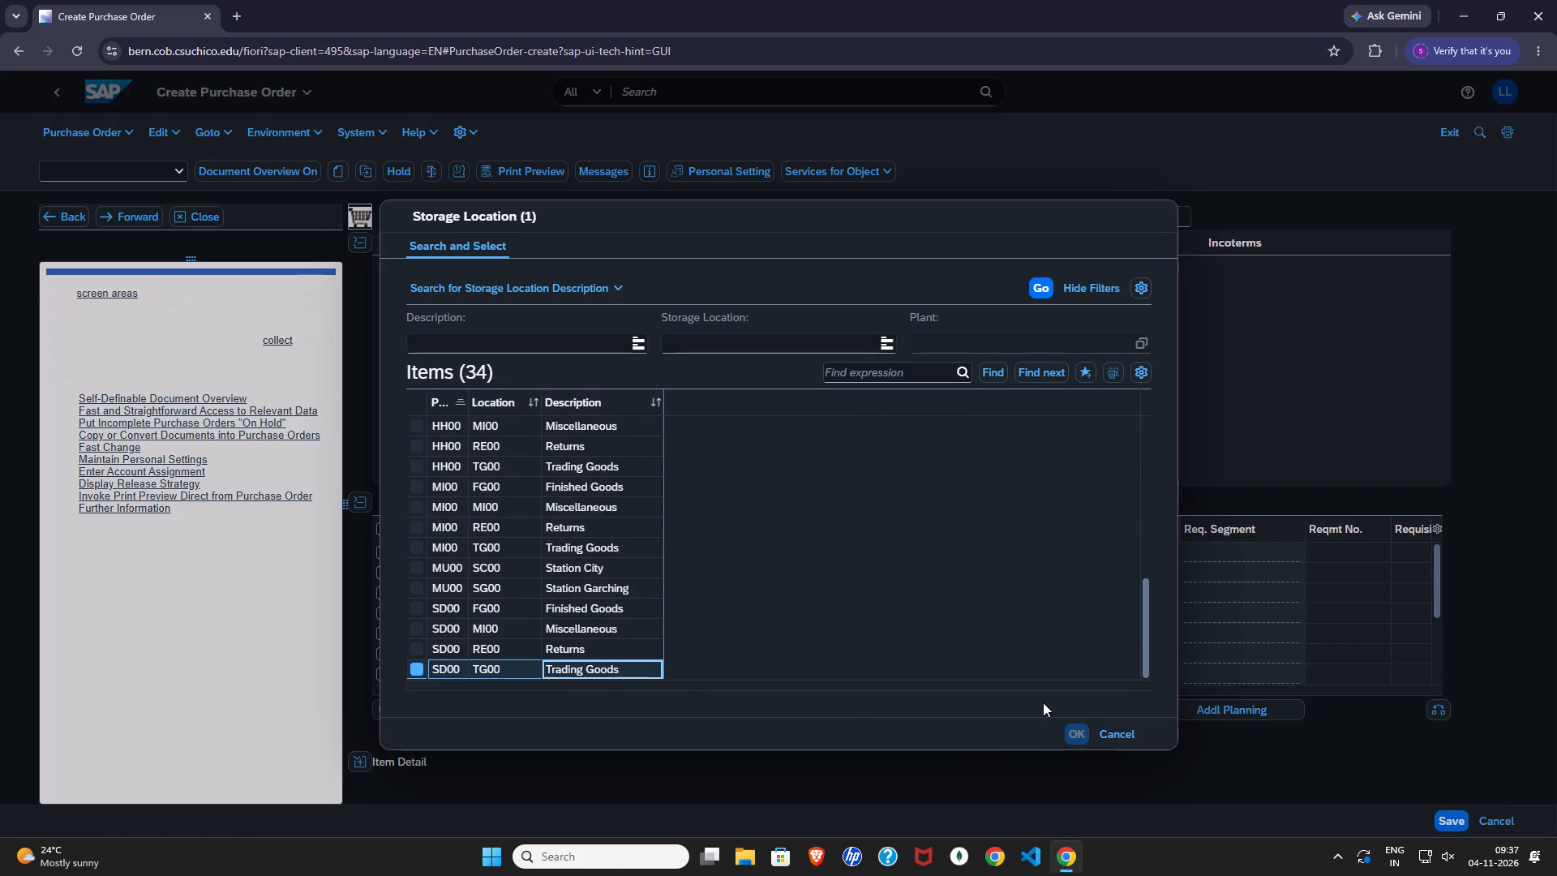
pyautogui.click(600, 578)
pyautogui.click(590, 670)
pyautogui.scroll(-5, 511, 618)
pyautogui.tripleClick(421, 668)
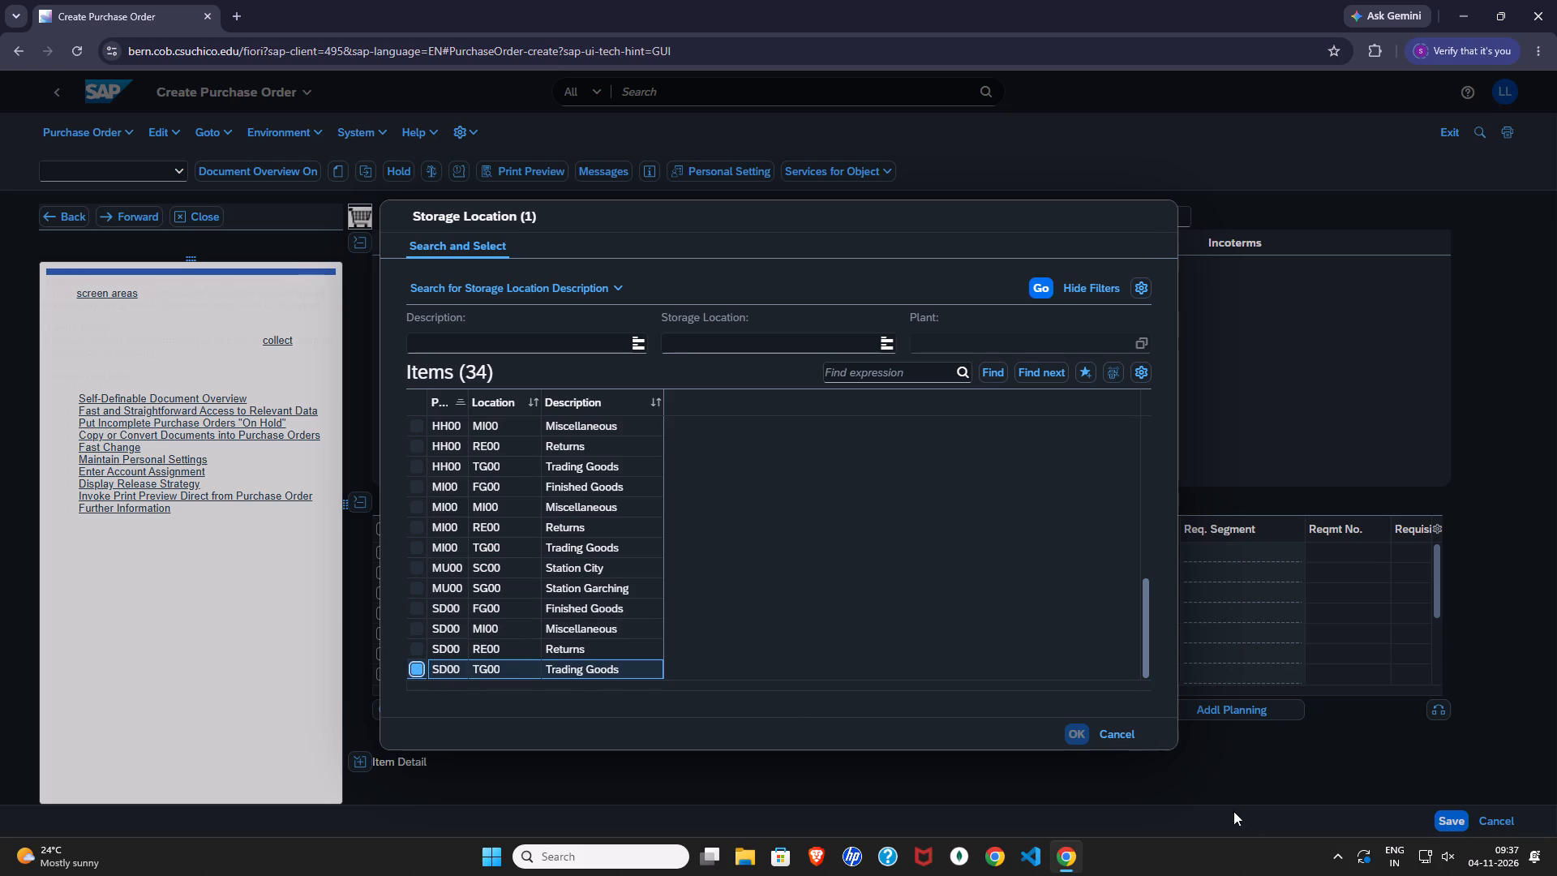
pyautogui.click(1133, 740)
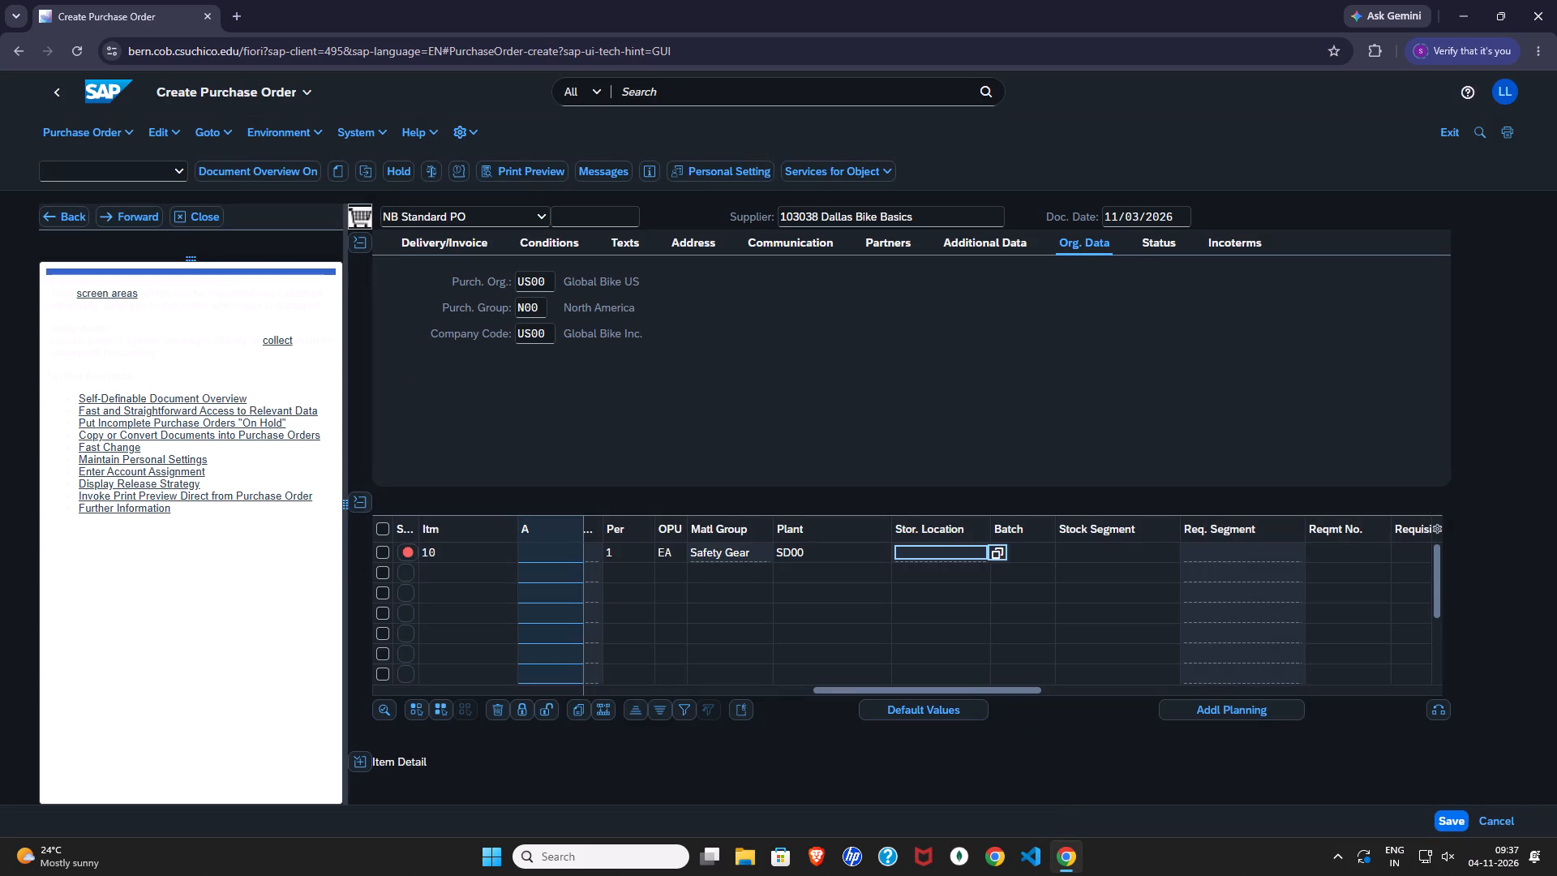
# Set the storage location of item 10 to TG00, Trading Goods, using the storage location value help.
pyautogui.click(352, 504)
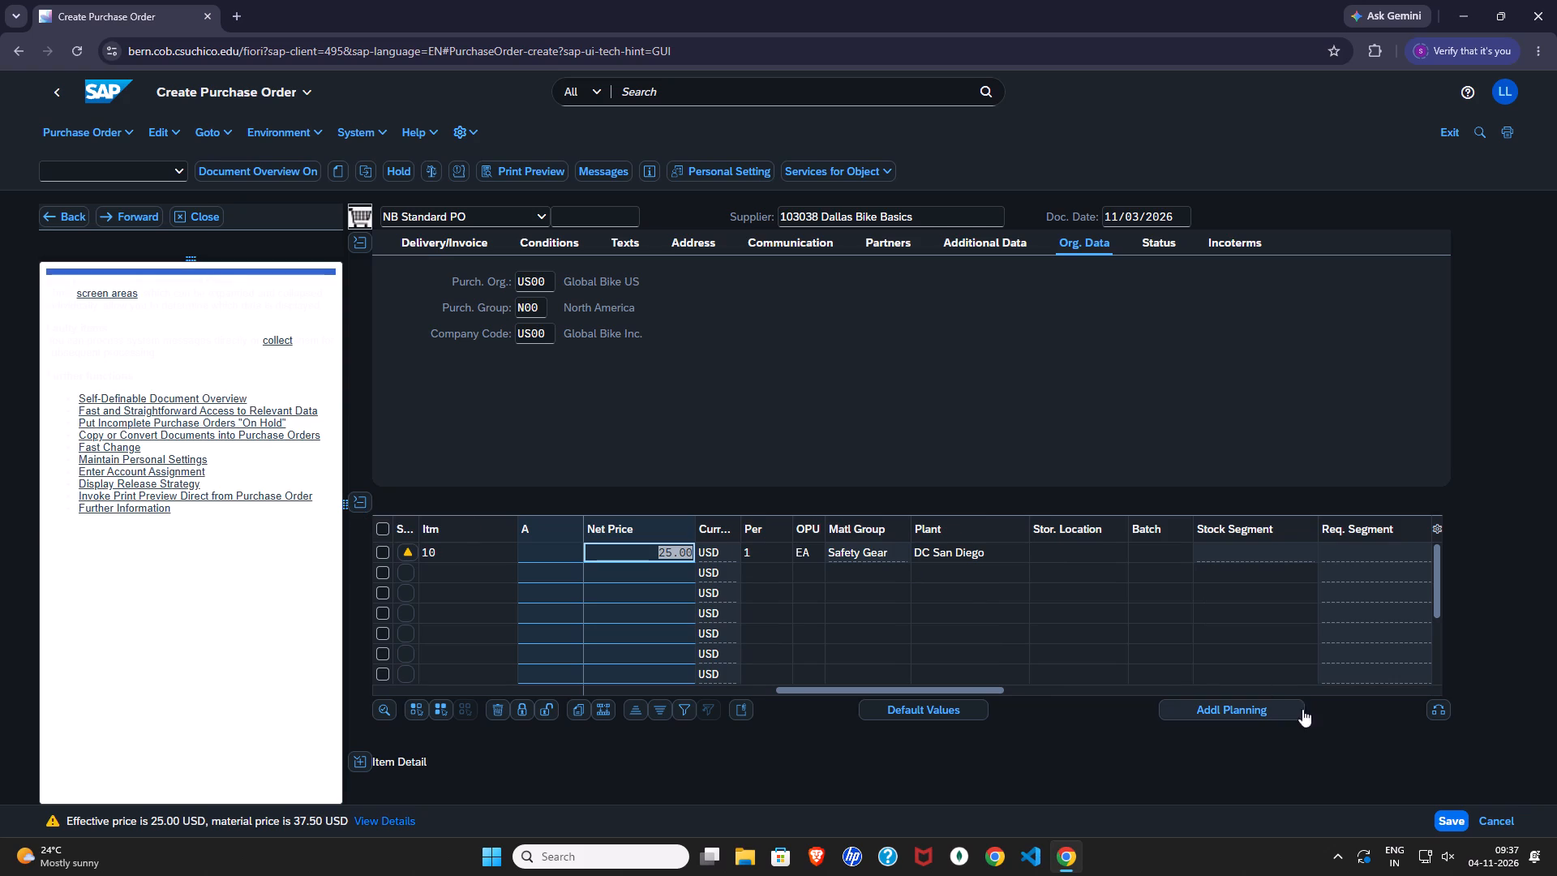
pyautogui.click(1078, 551)
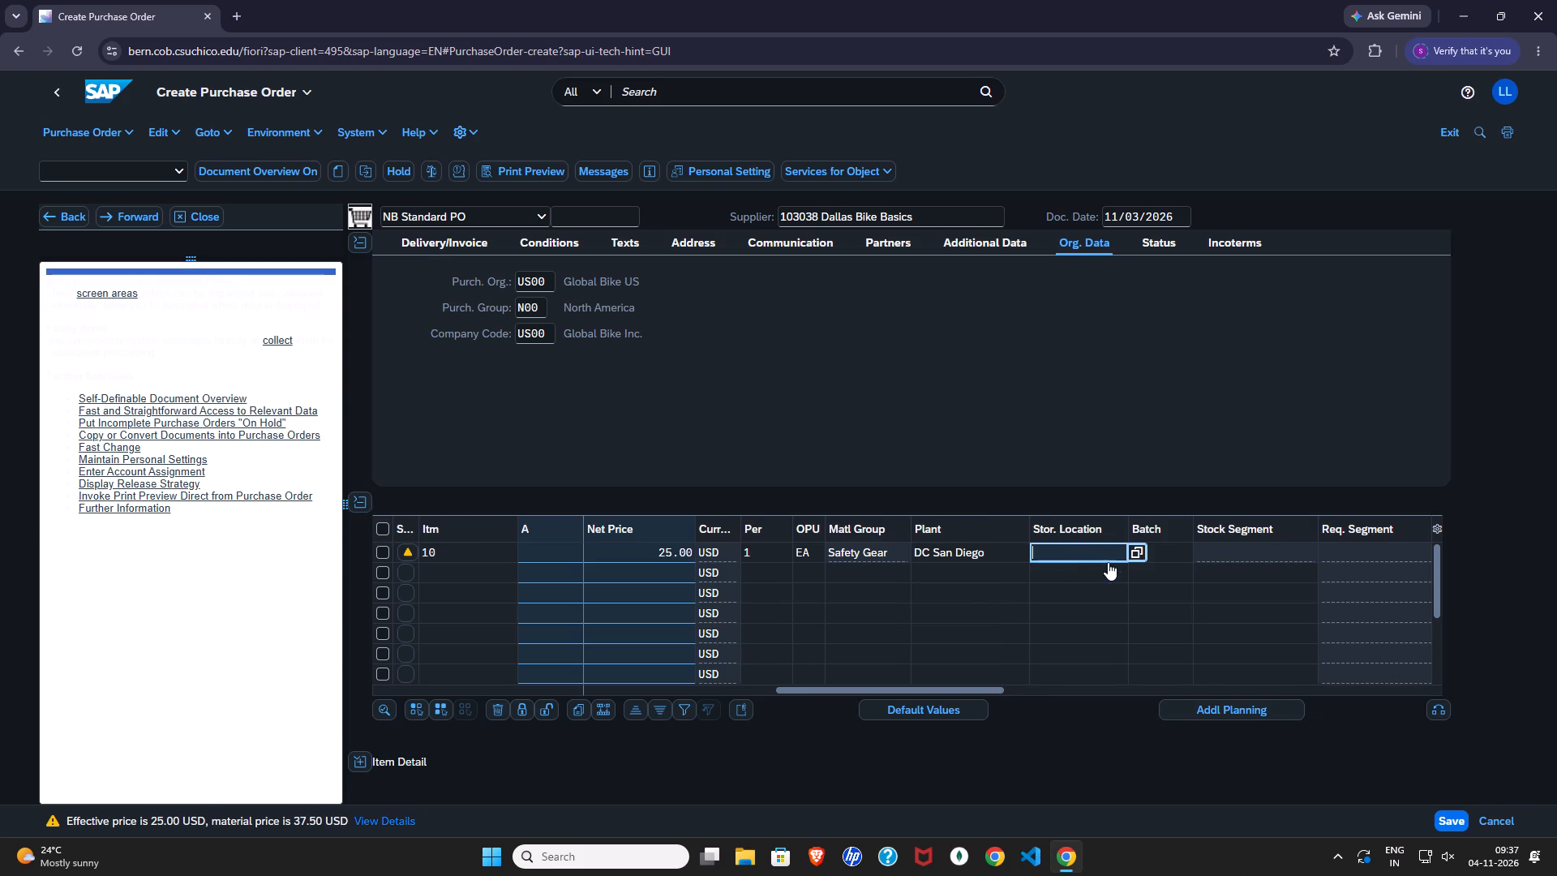
pyautogui.click(1130, 557)
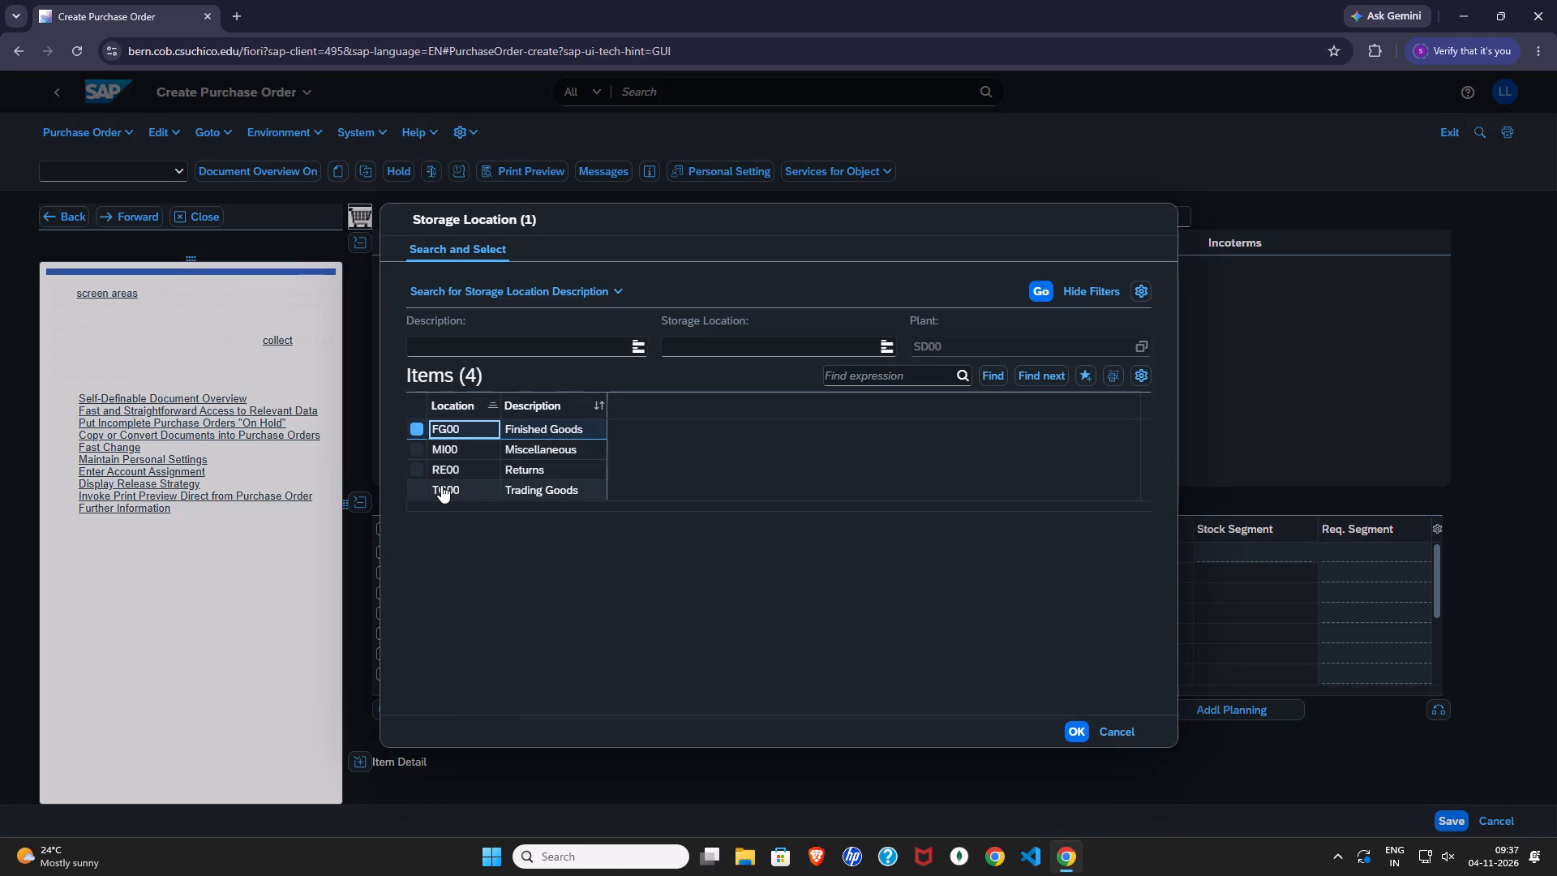
pyautogui.click(441, 485)
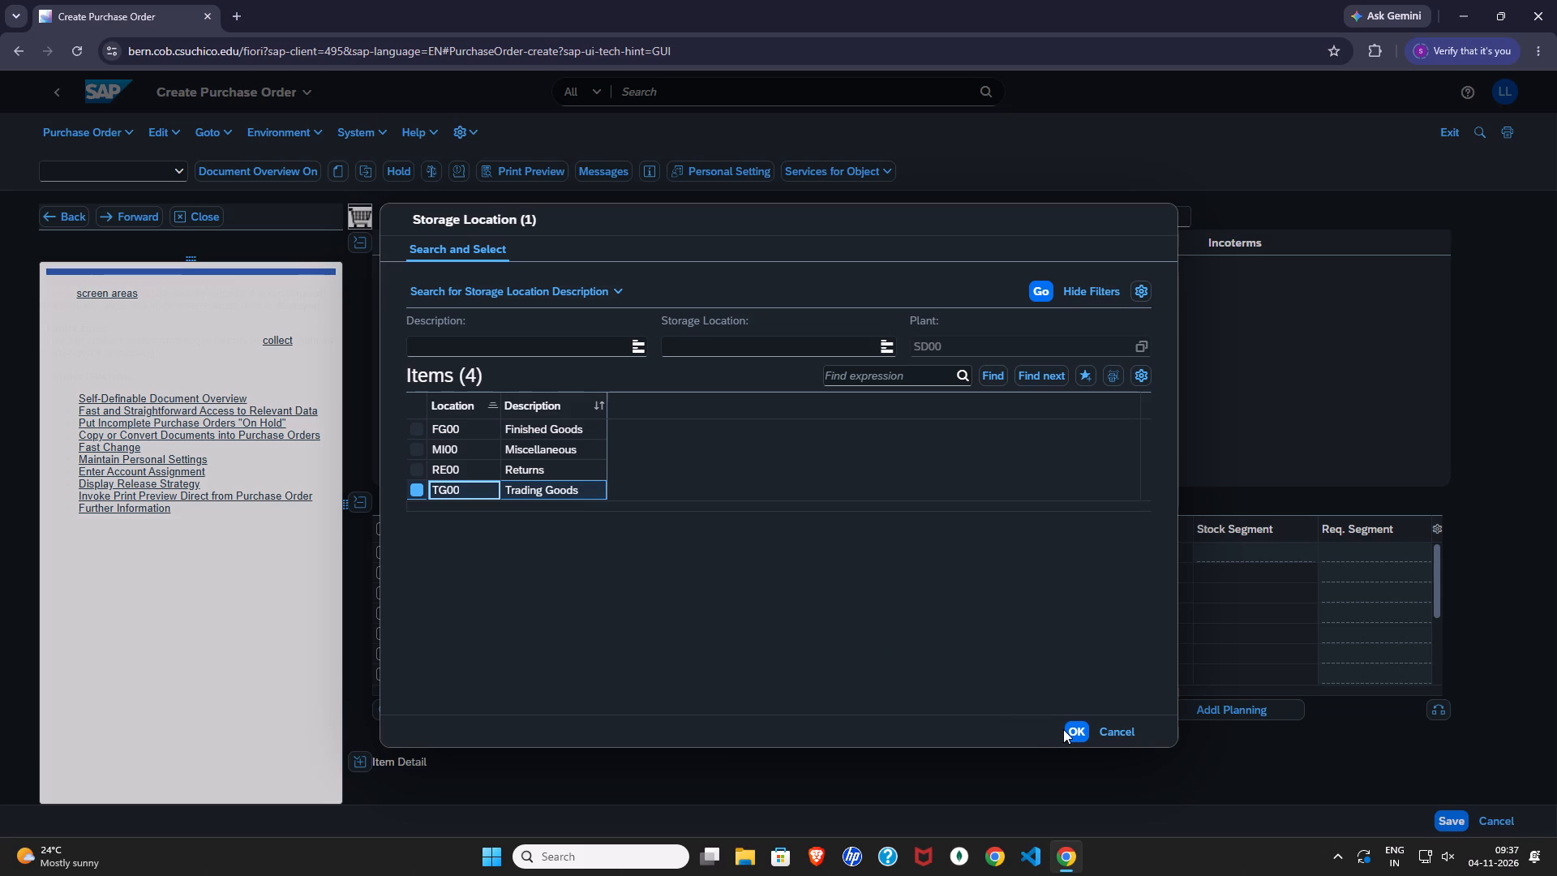
pyautogui.click(1078, 727)
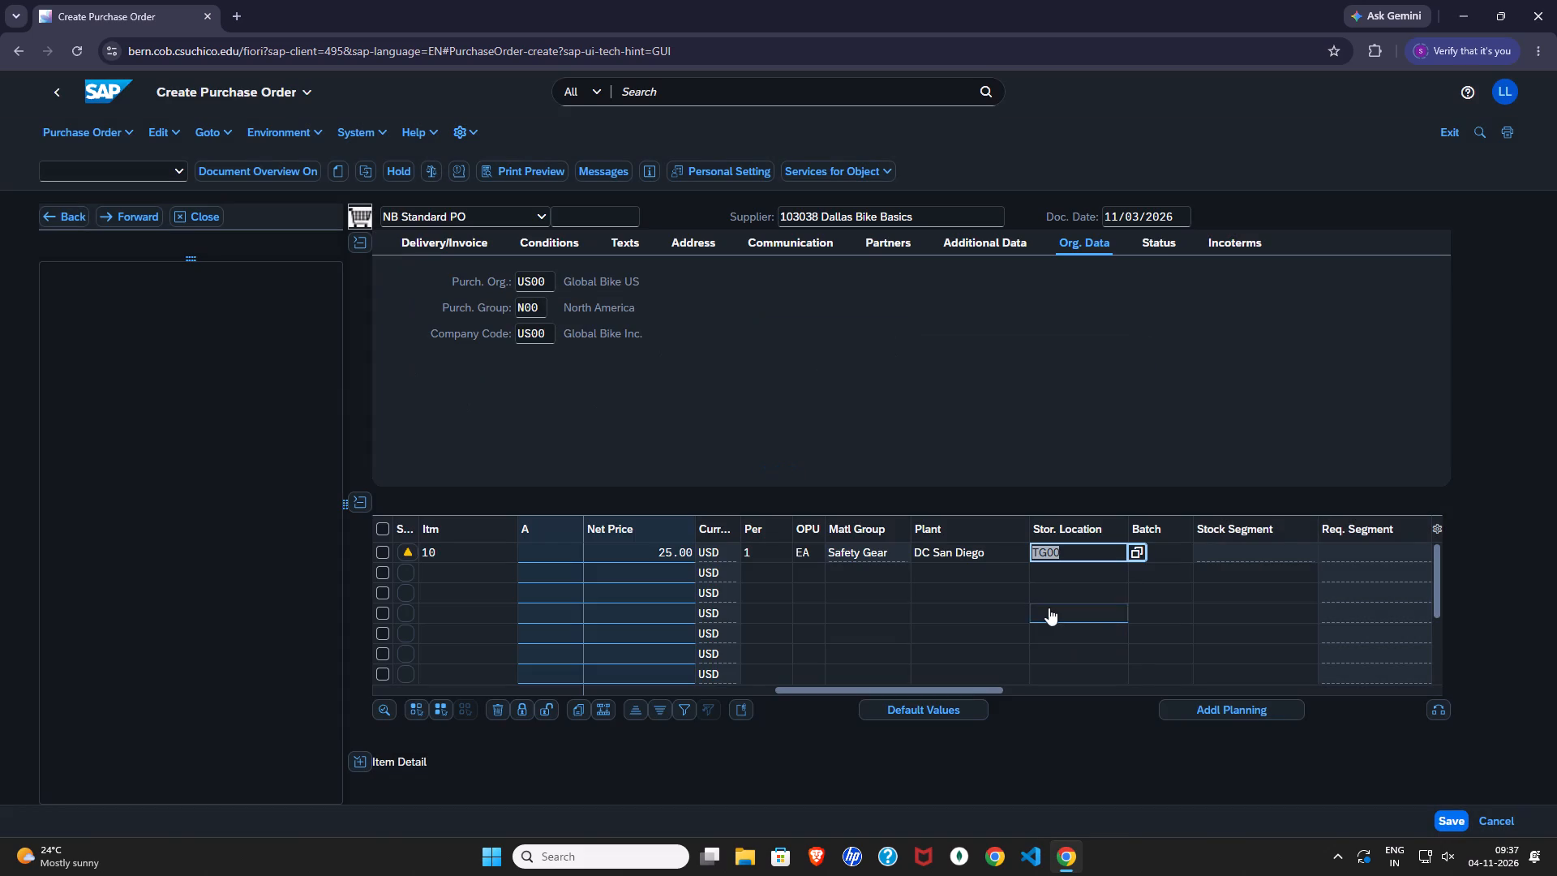
pyautogui.click(1048, 405)
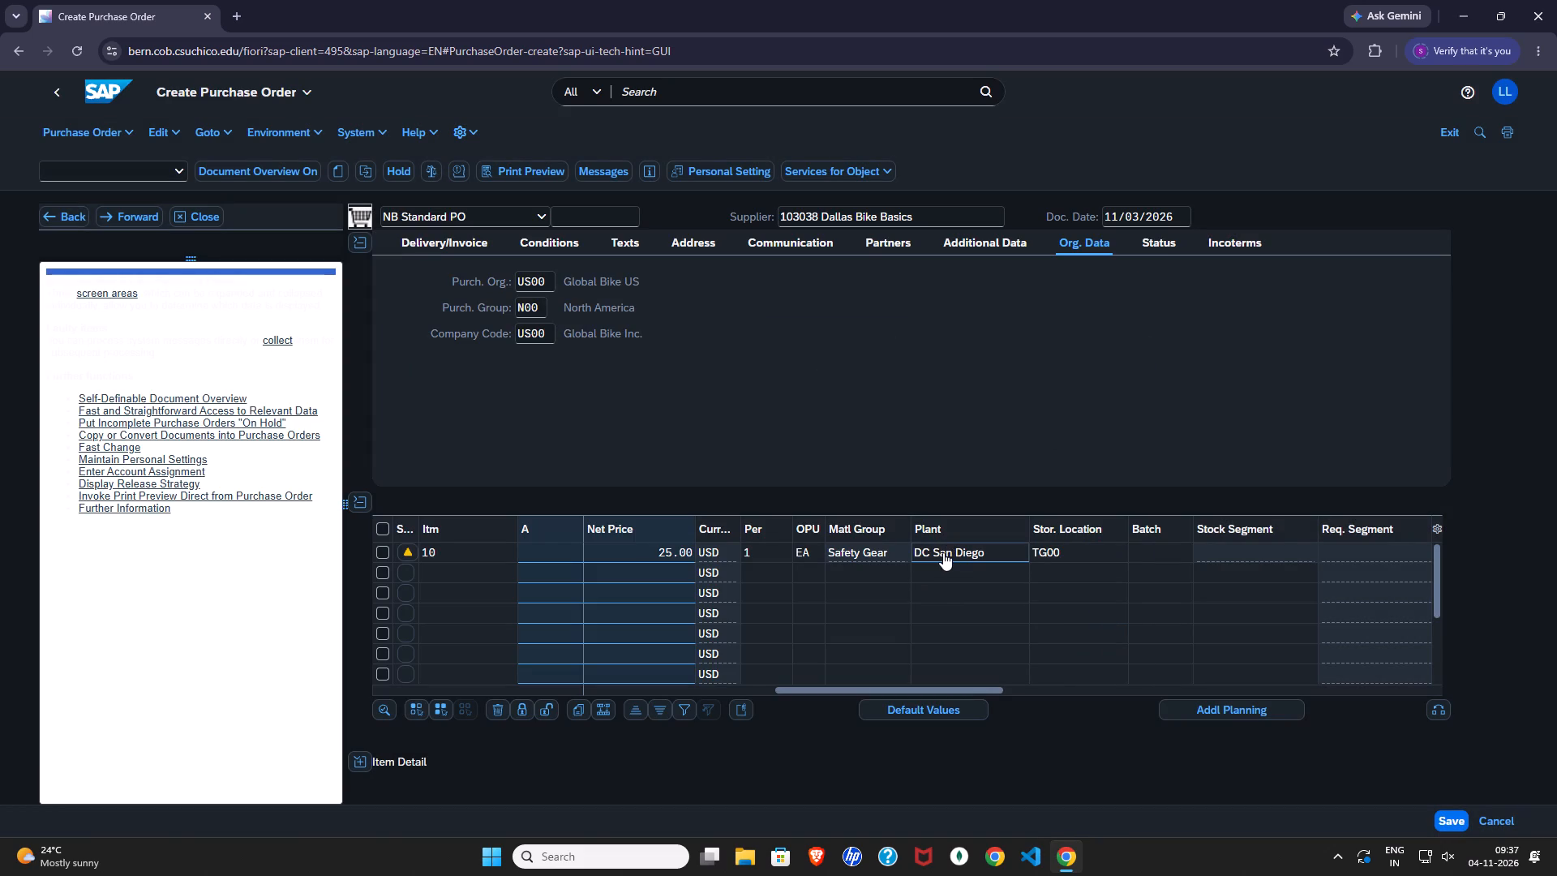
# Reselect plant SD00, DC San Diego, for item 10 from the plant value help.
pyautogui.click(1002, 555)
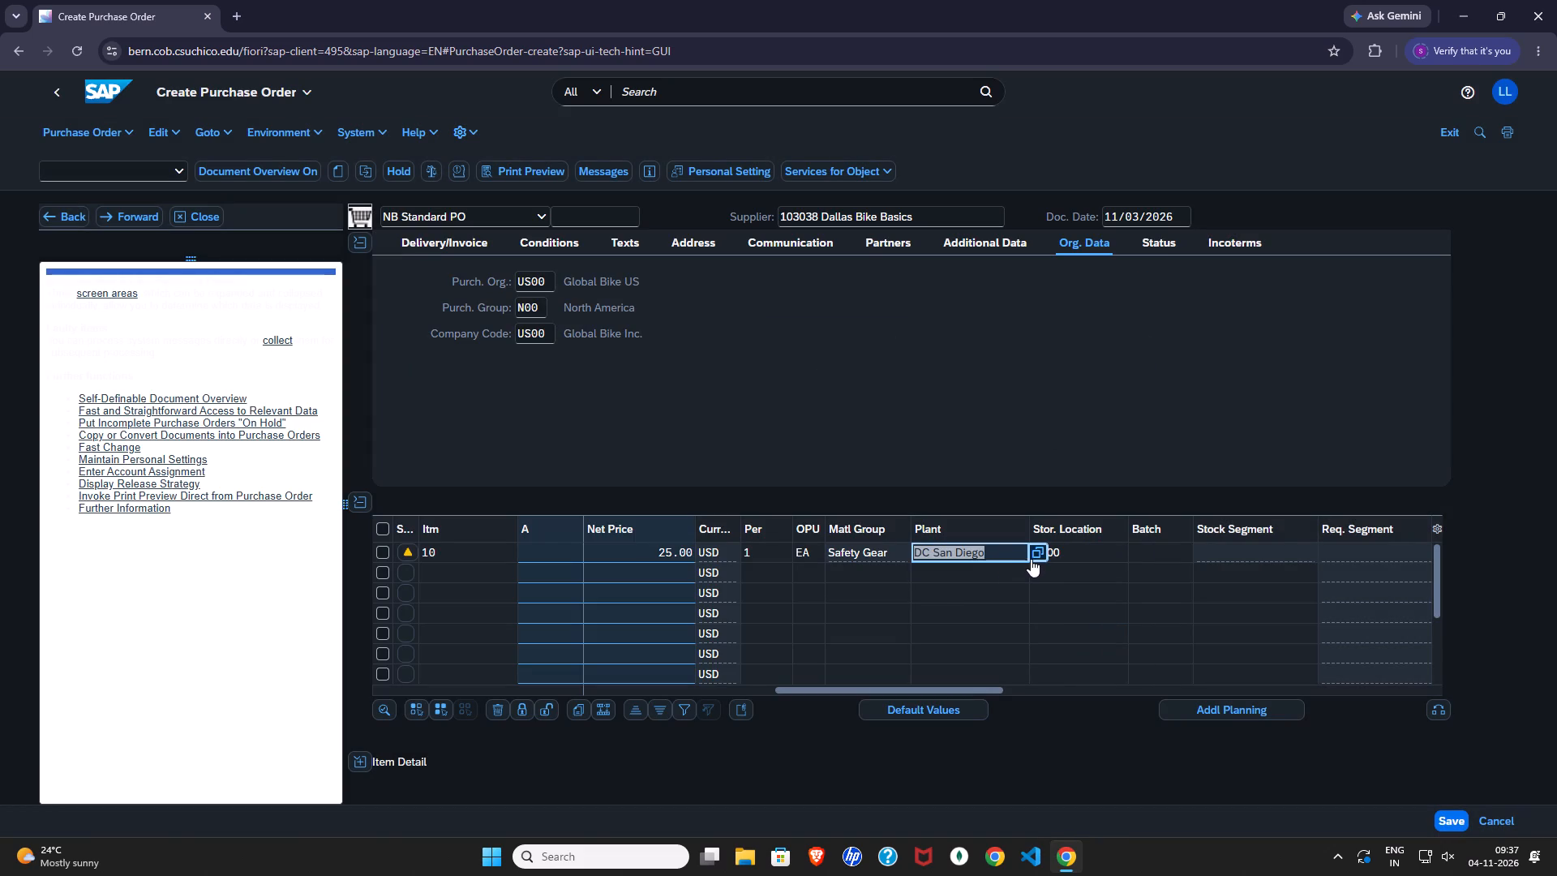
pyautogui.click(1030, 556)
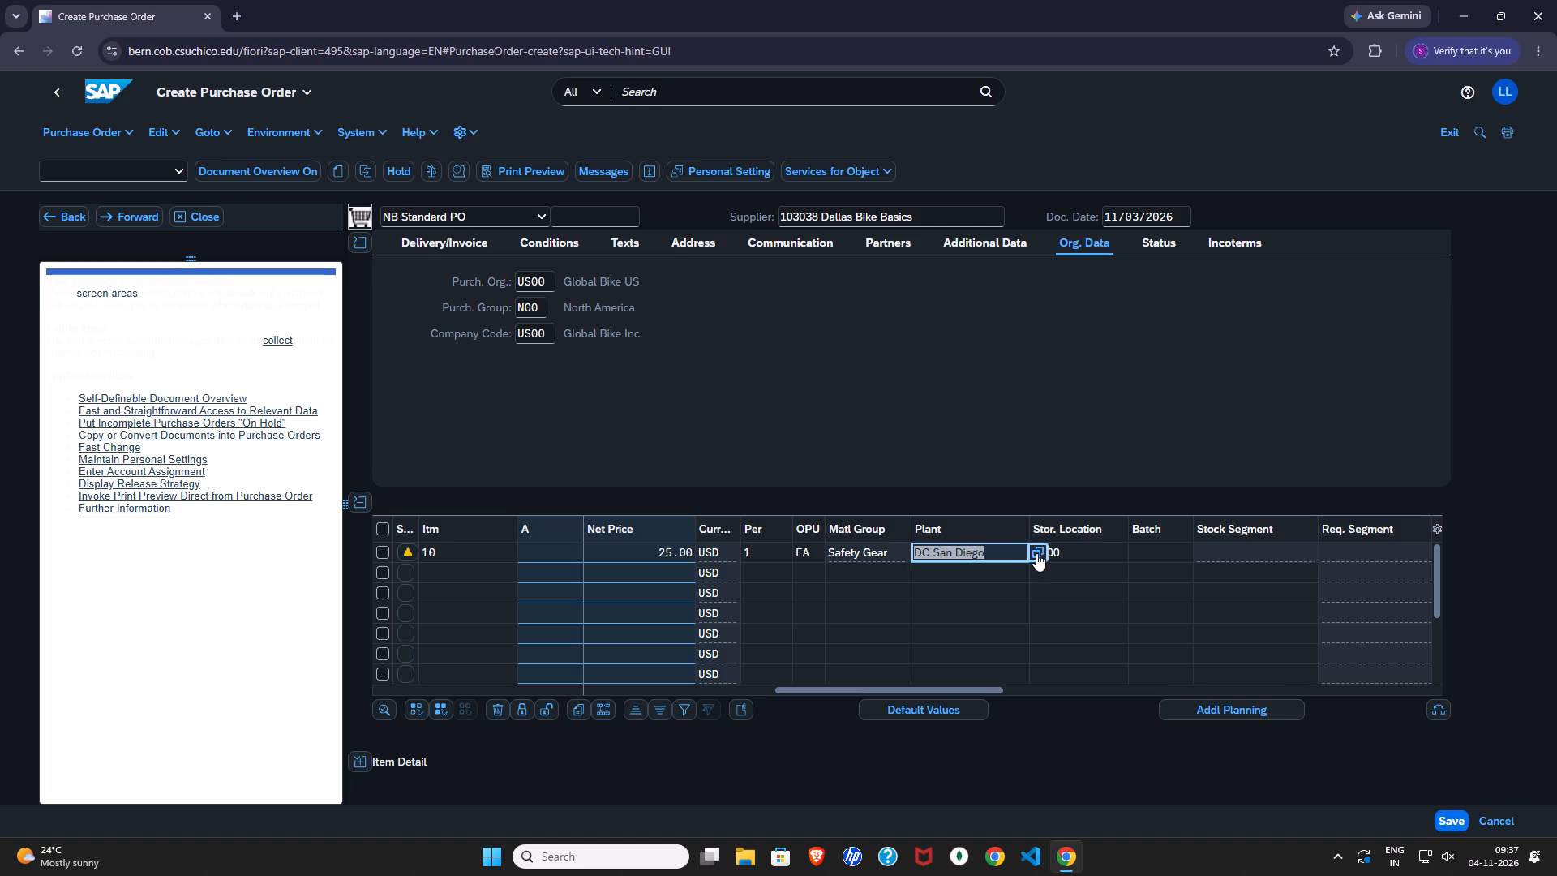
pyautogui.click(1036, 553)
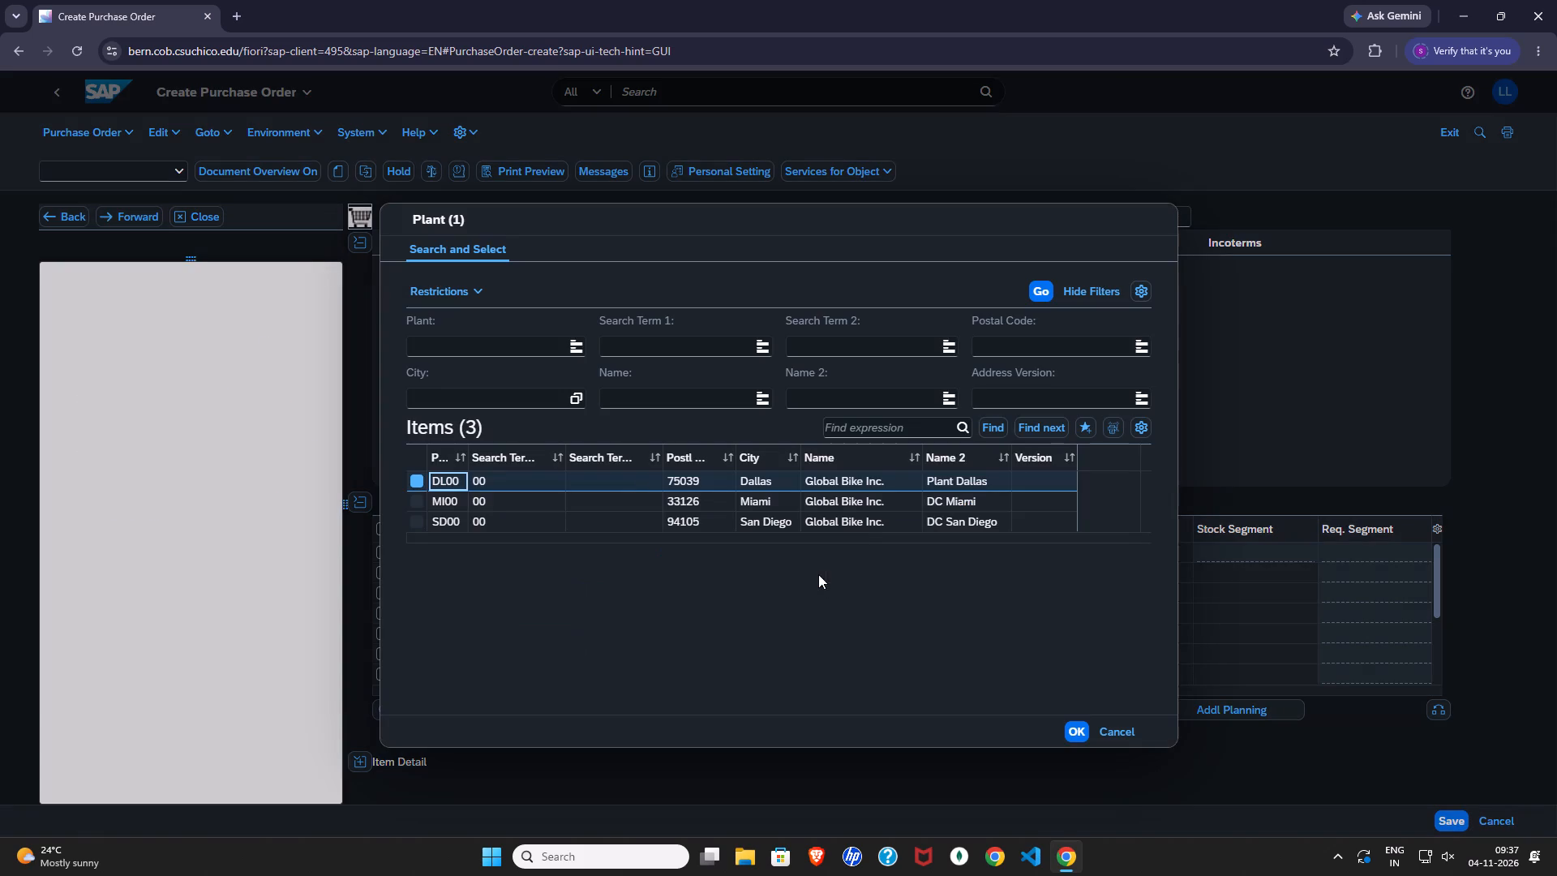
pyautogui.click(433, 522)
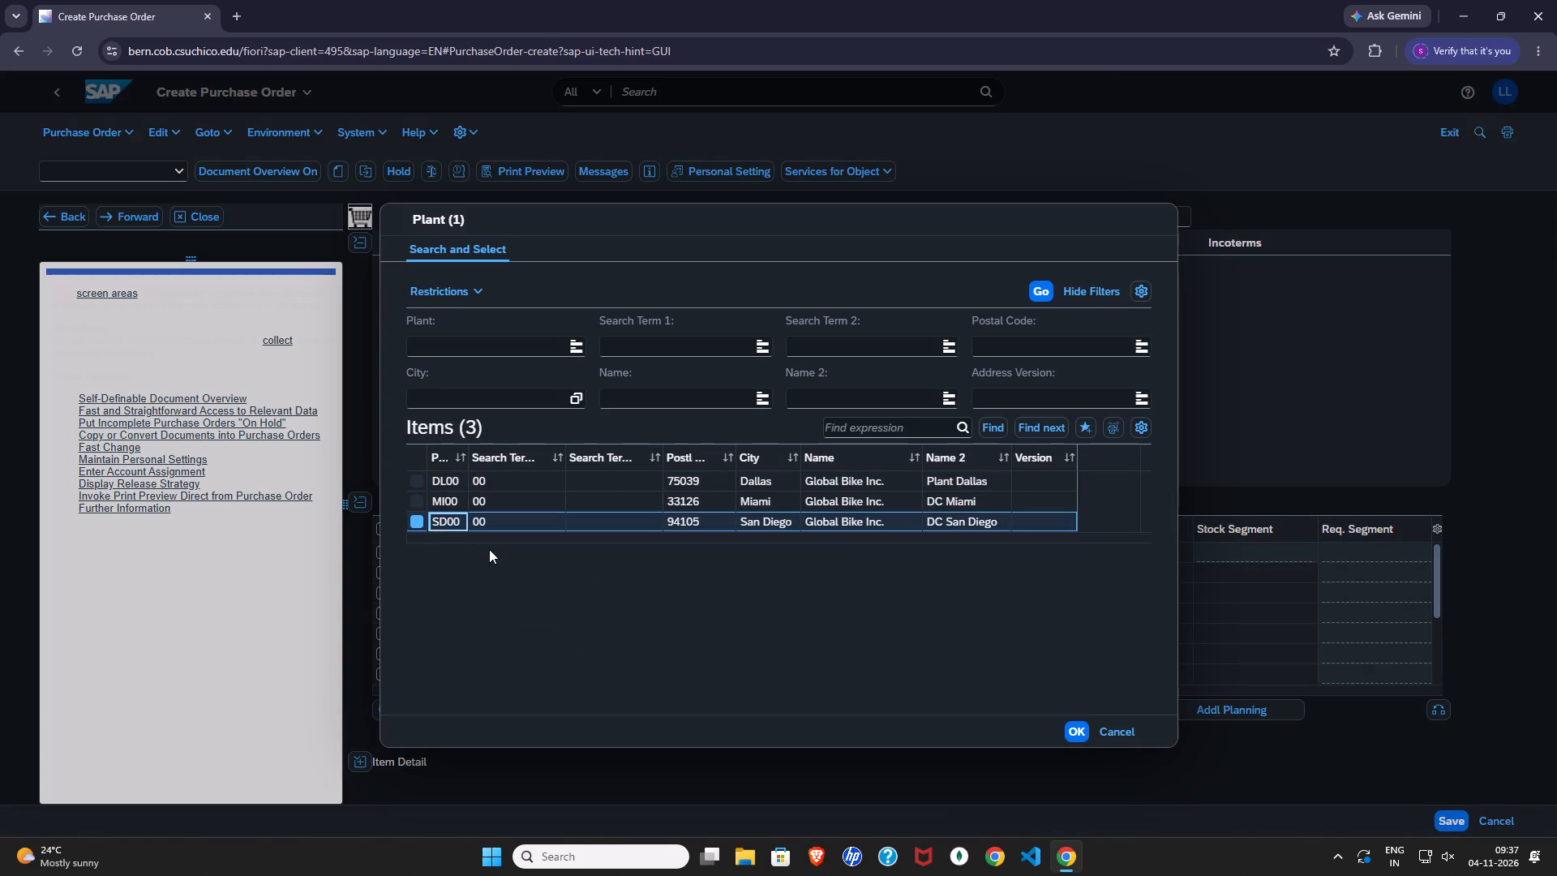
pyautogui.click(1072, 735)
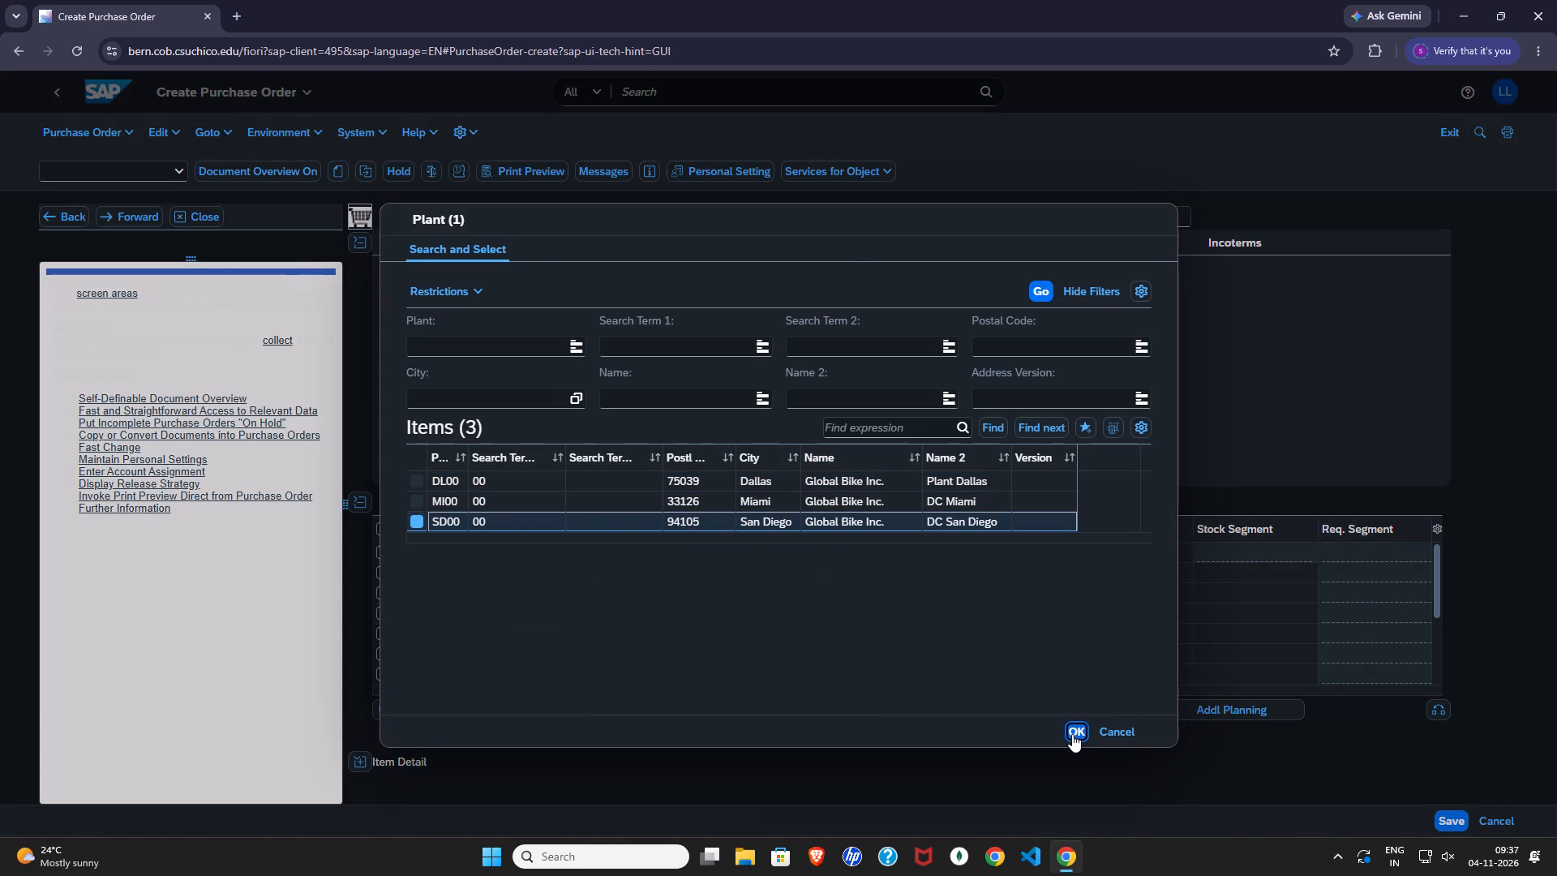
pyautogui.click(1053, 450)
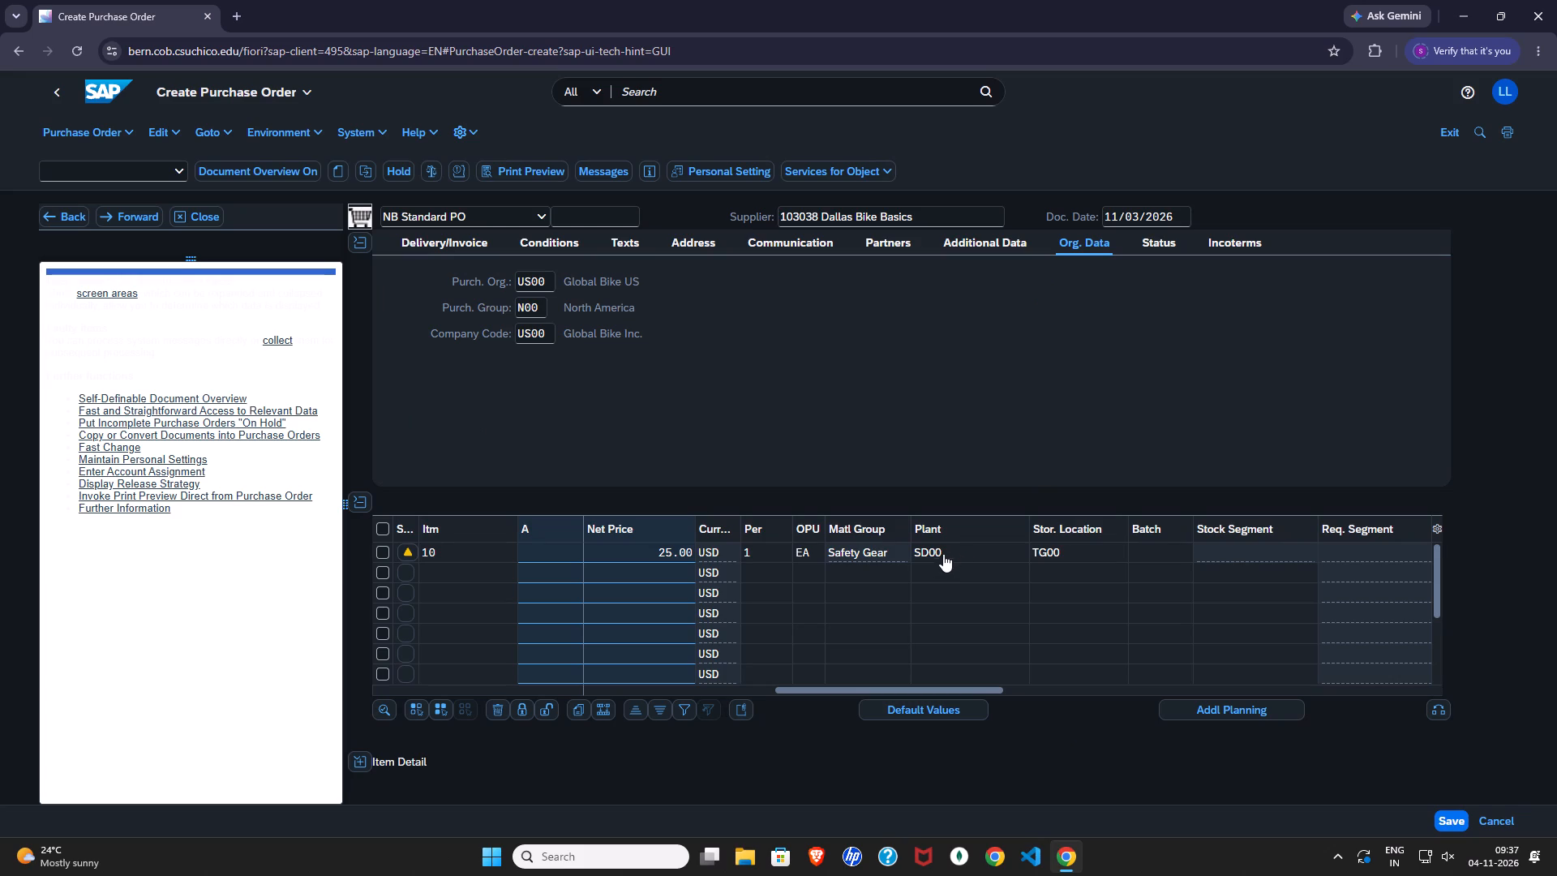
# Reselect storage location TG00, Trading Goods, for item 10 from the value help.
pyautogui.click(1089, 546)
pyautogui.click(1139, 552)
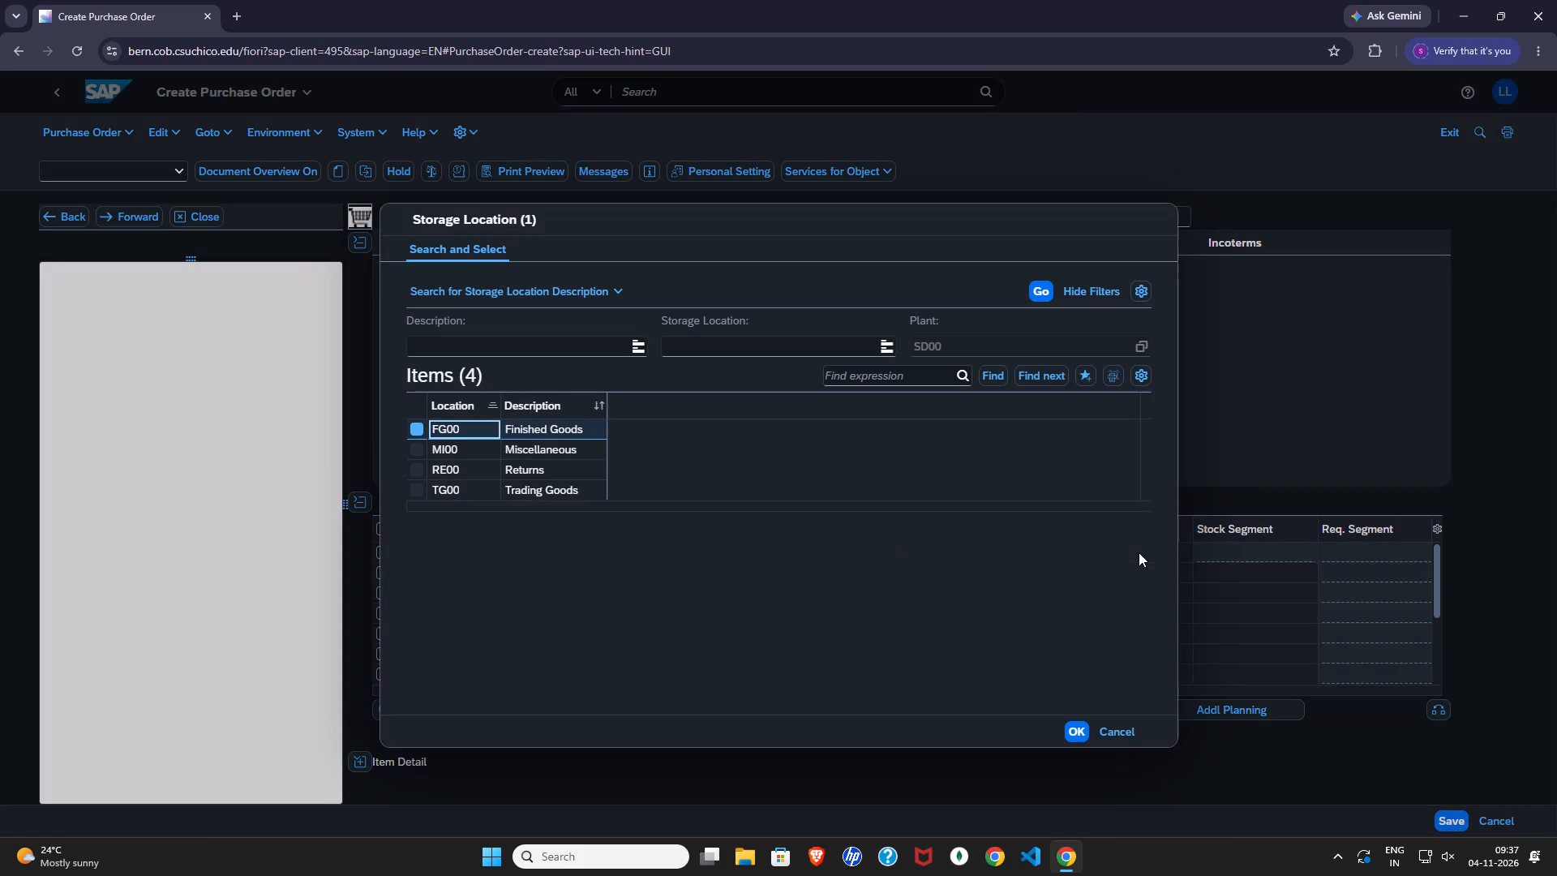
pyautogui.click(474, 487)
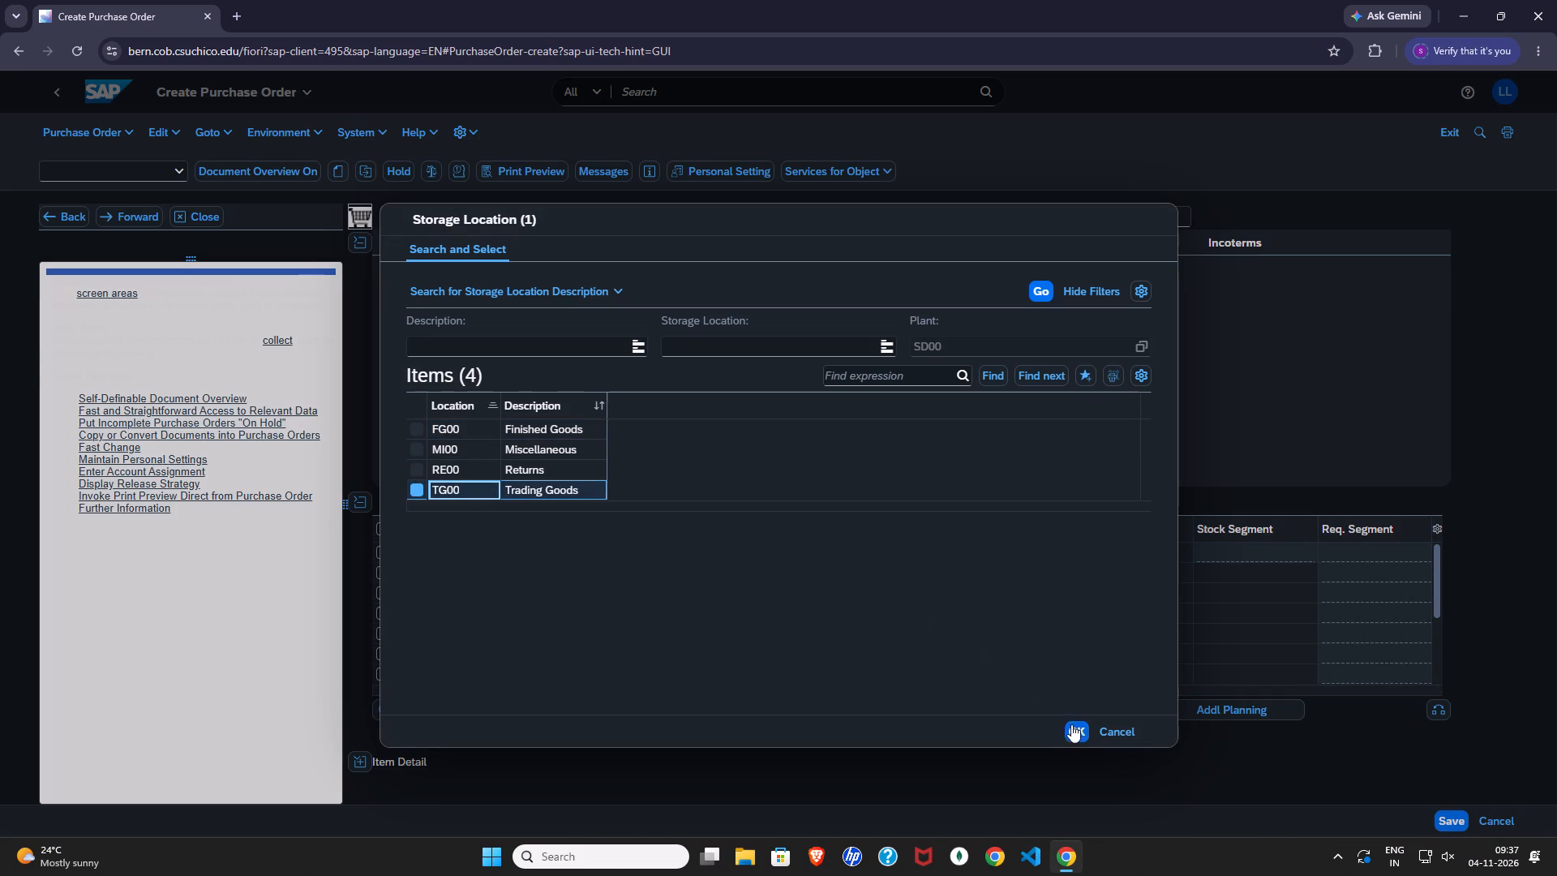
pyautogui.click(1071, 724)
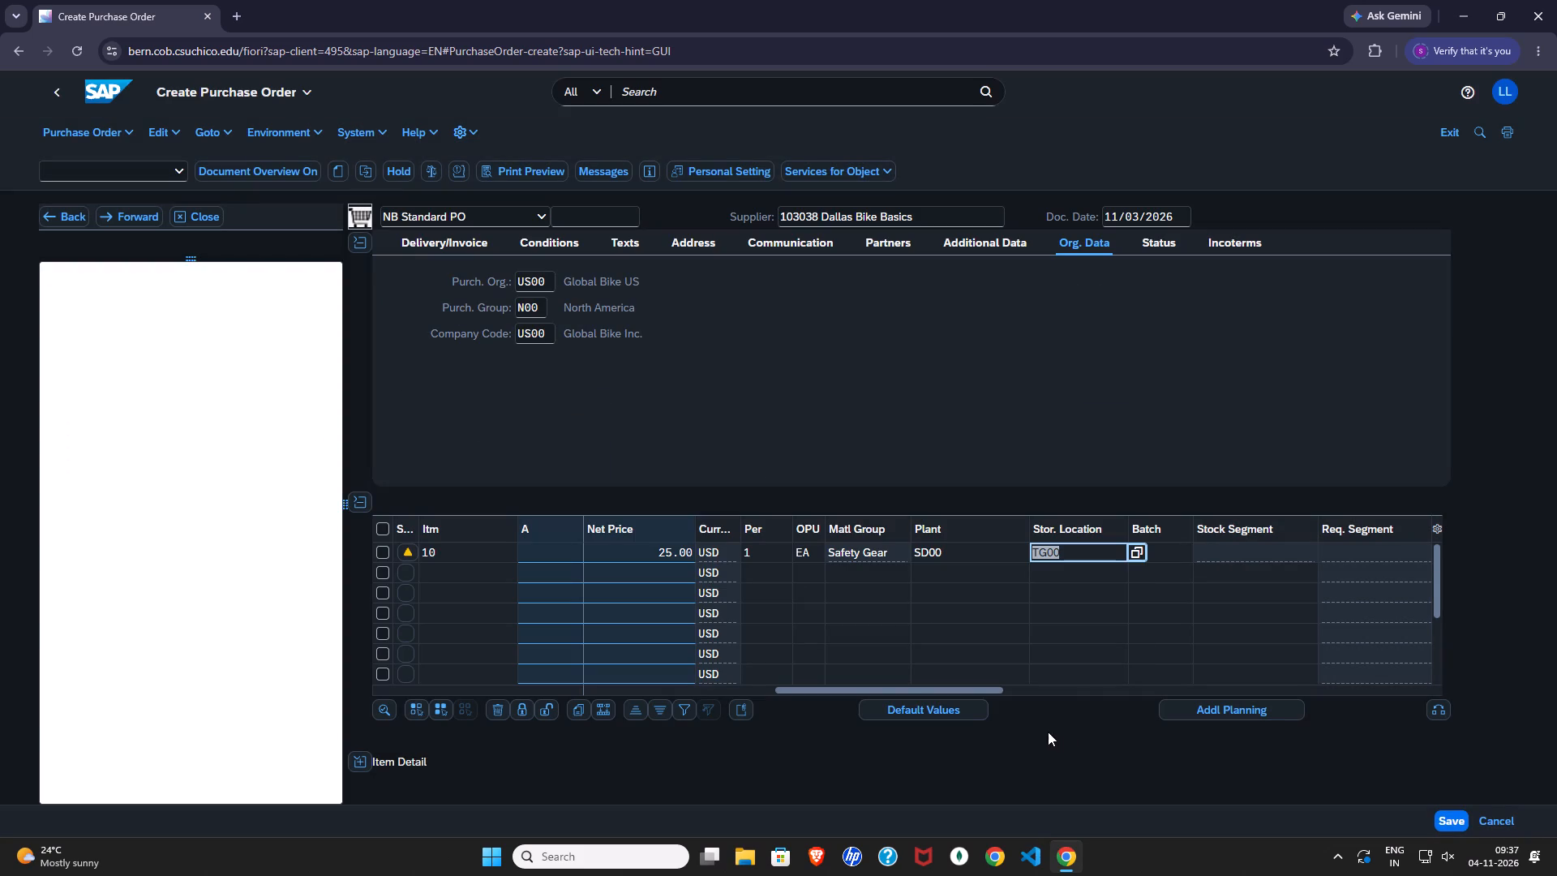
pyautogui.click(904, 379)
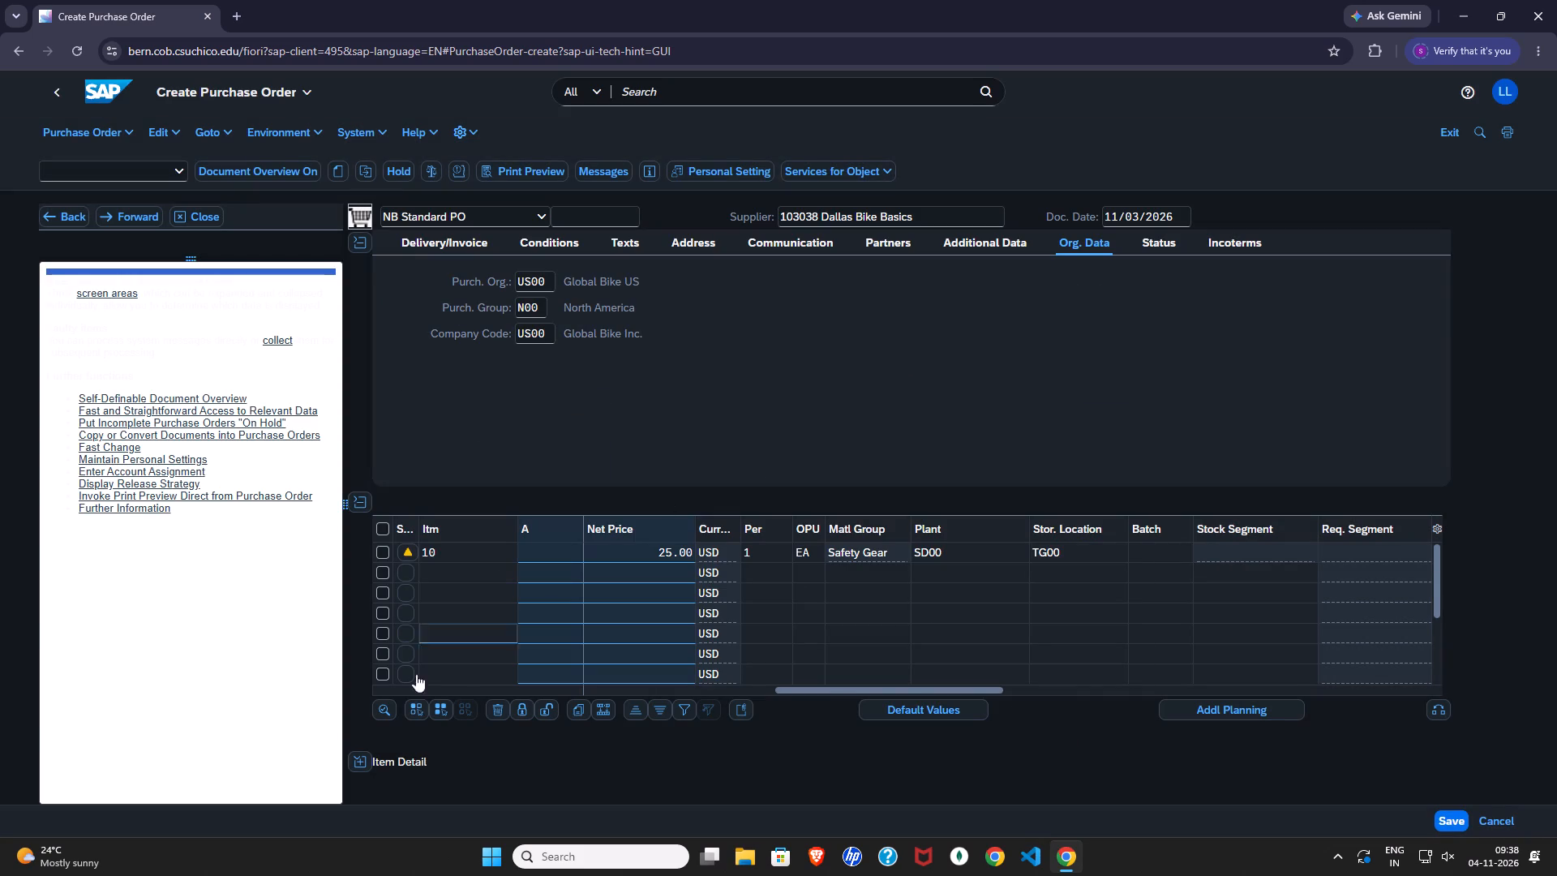
# Review item 10 in the item overview, checking its status, material, quantity, delivery date, net price, plant and storage location.
pyautogui.moveTo(825, 692); pyautogui.dragTo(308, 679)
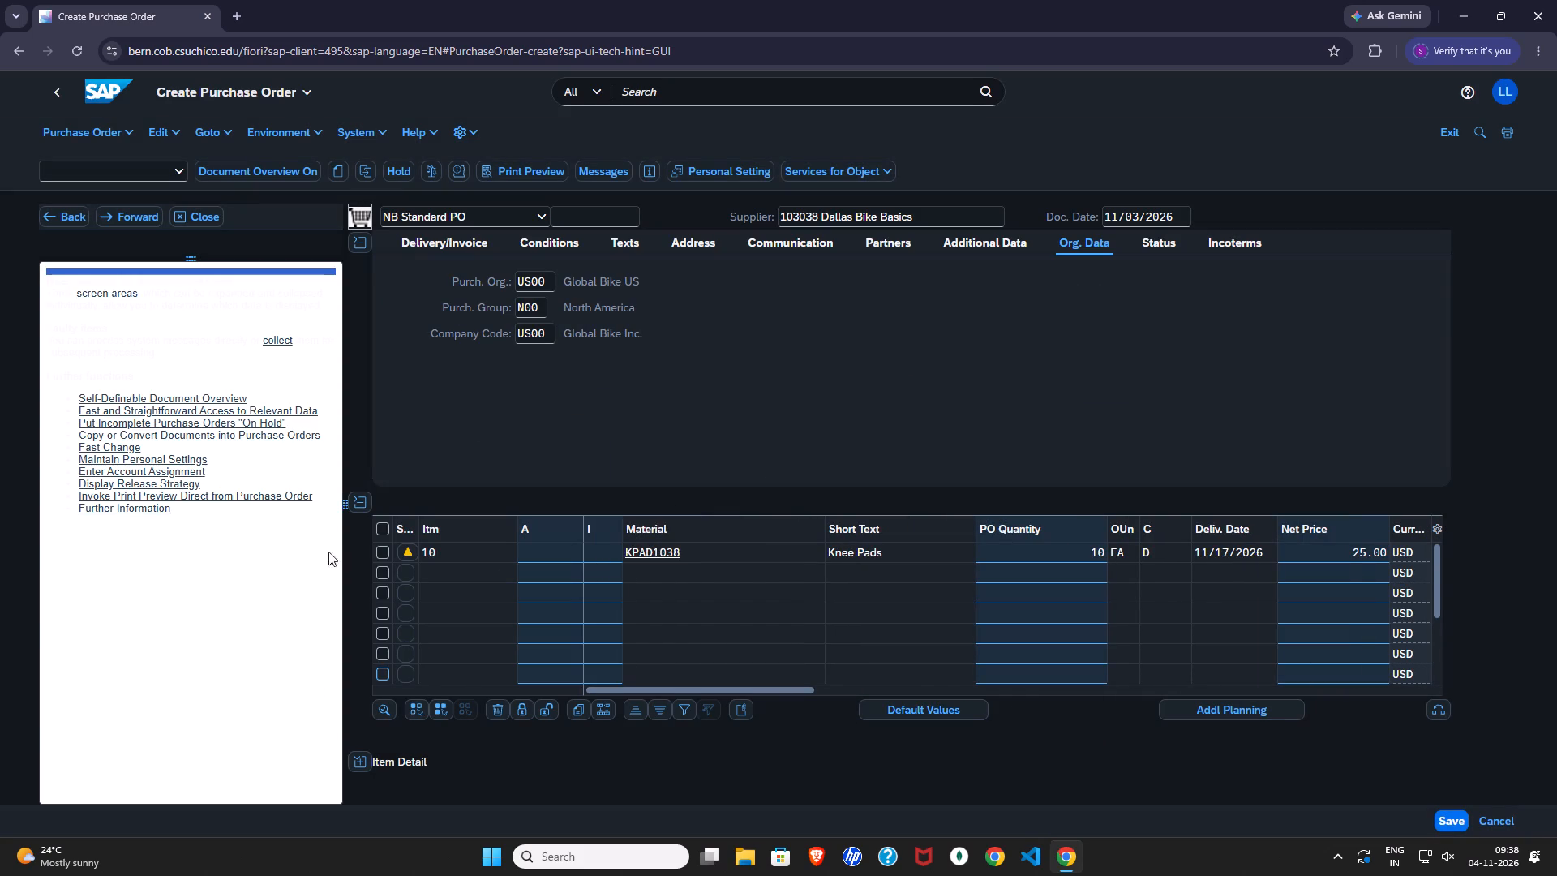
pyautogui.click(405, 556)
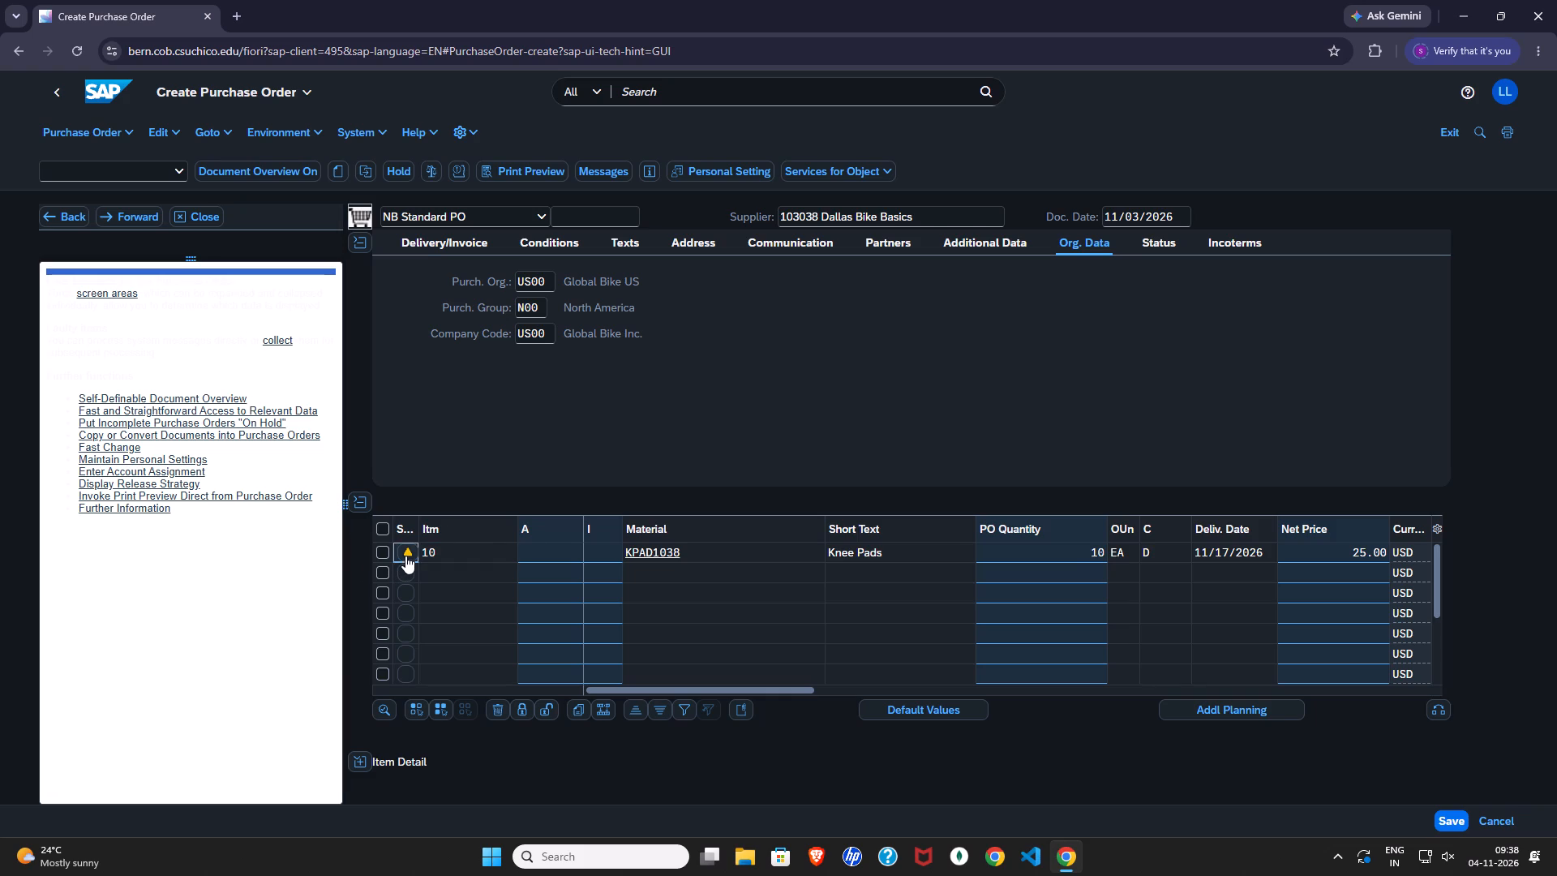
pyautogui.click(383, 552)
pyautogui.click(382, 554)
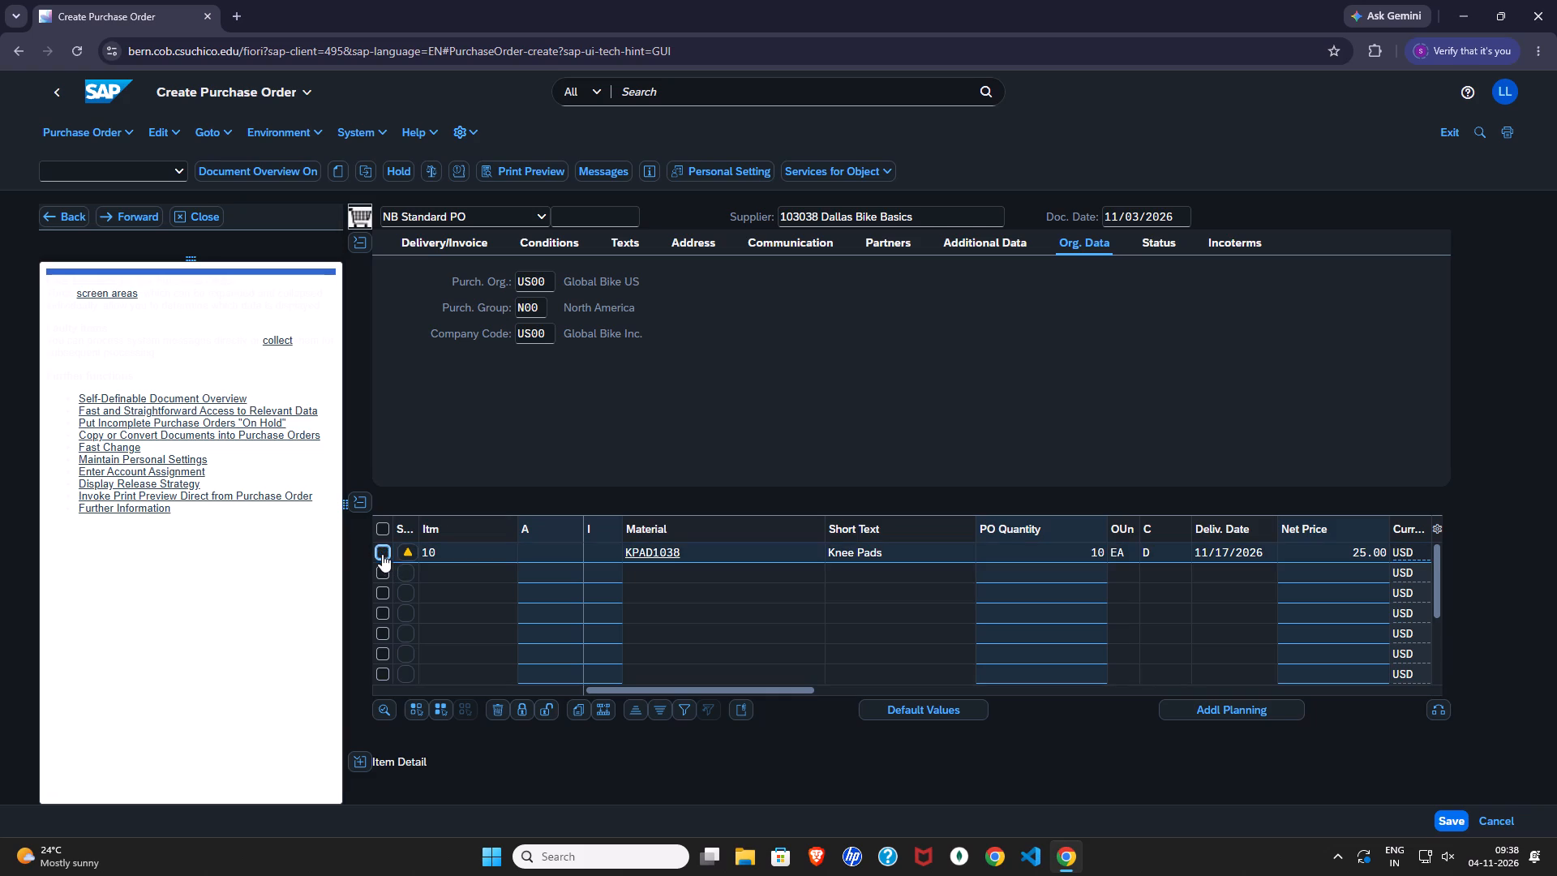
pyautogui.click(434, 477)
pyautogui.click(364, 497)
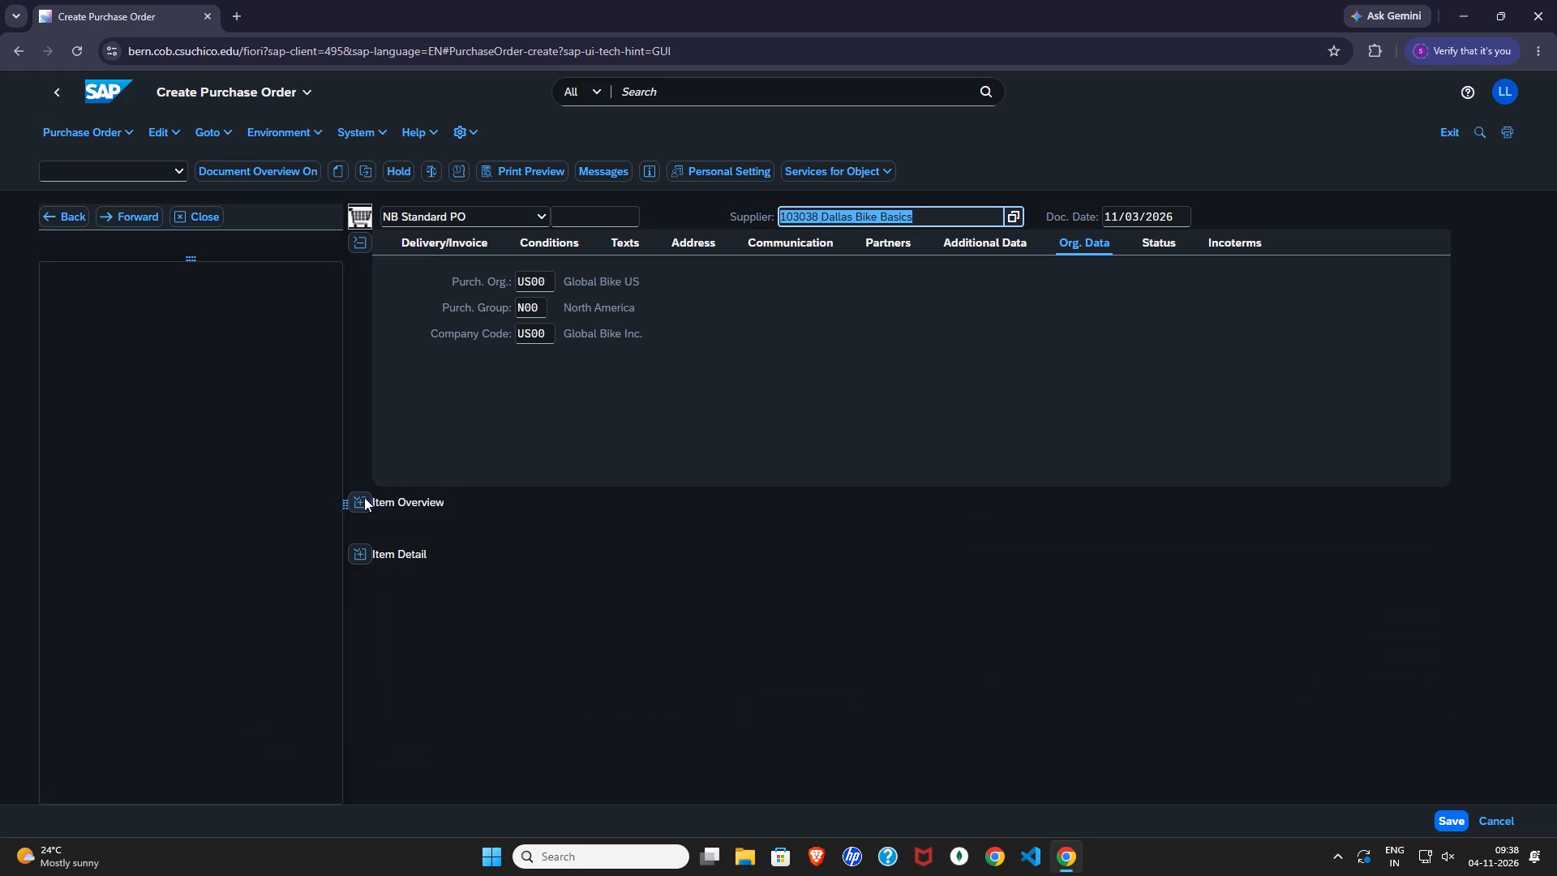
pyautogui.click(357, 498)
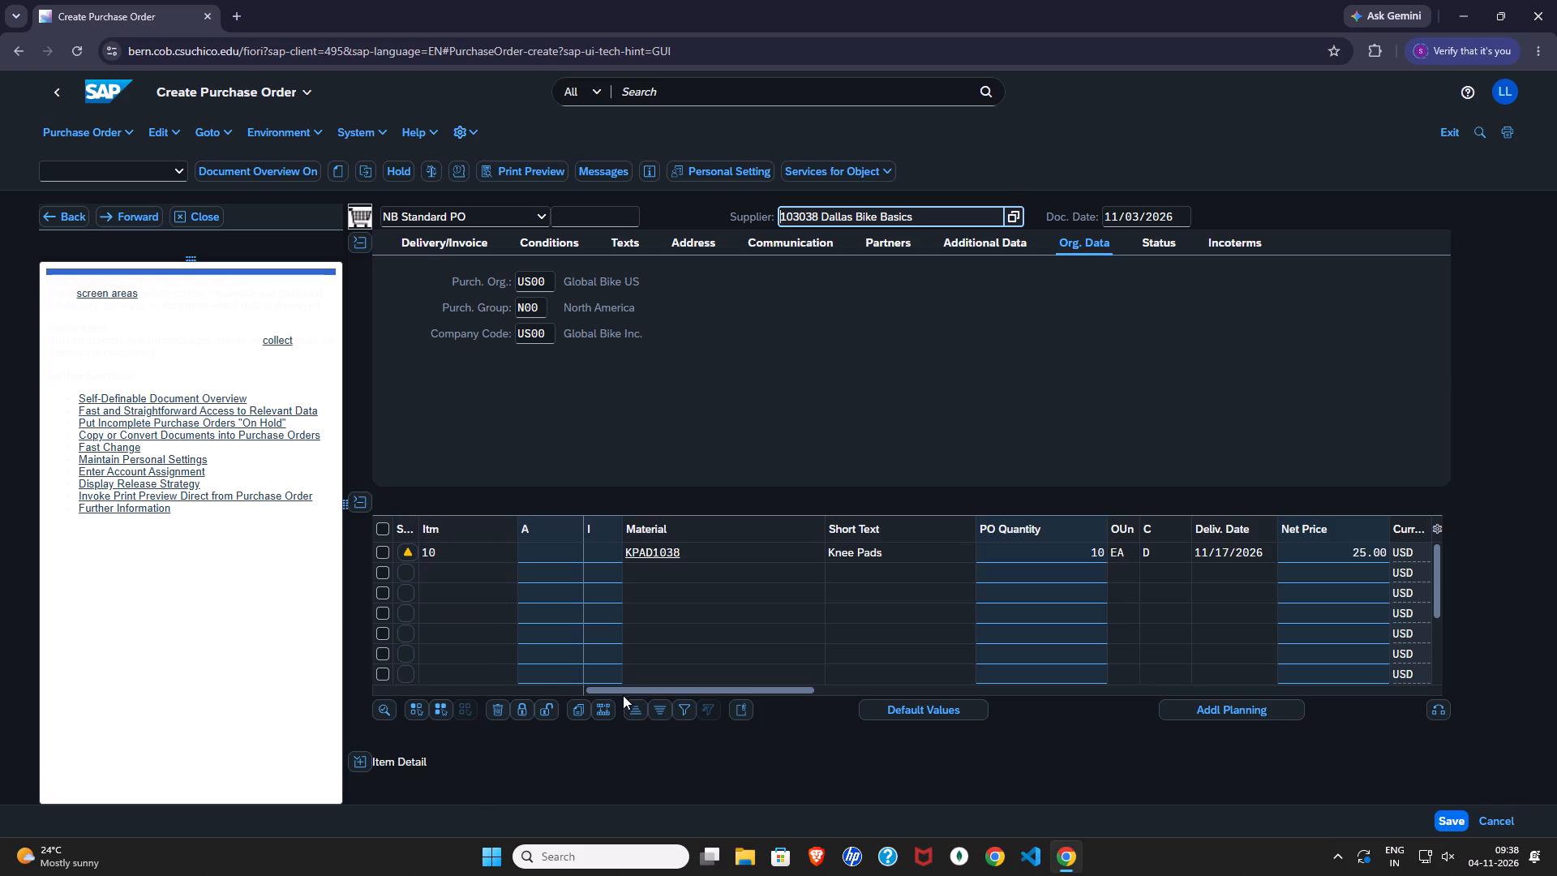
pyautogui.moveTo(623, 693); pyautogui.dragTo(669, 689)
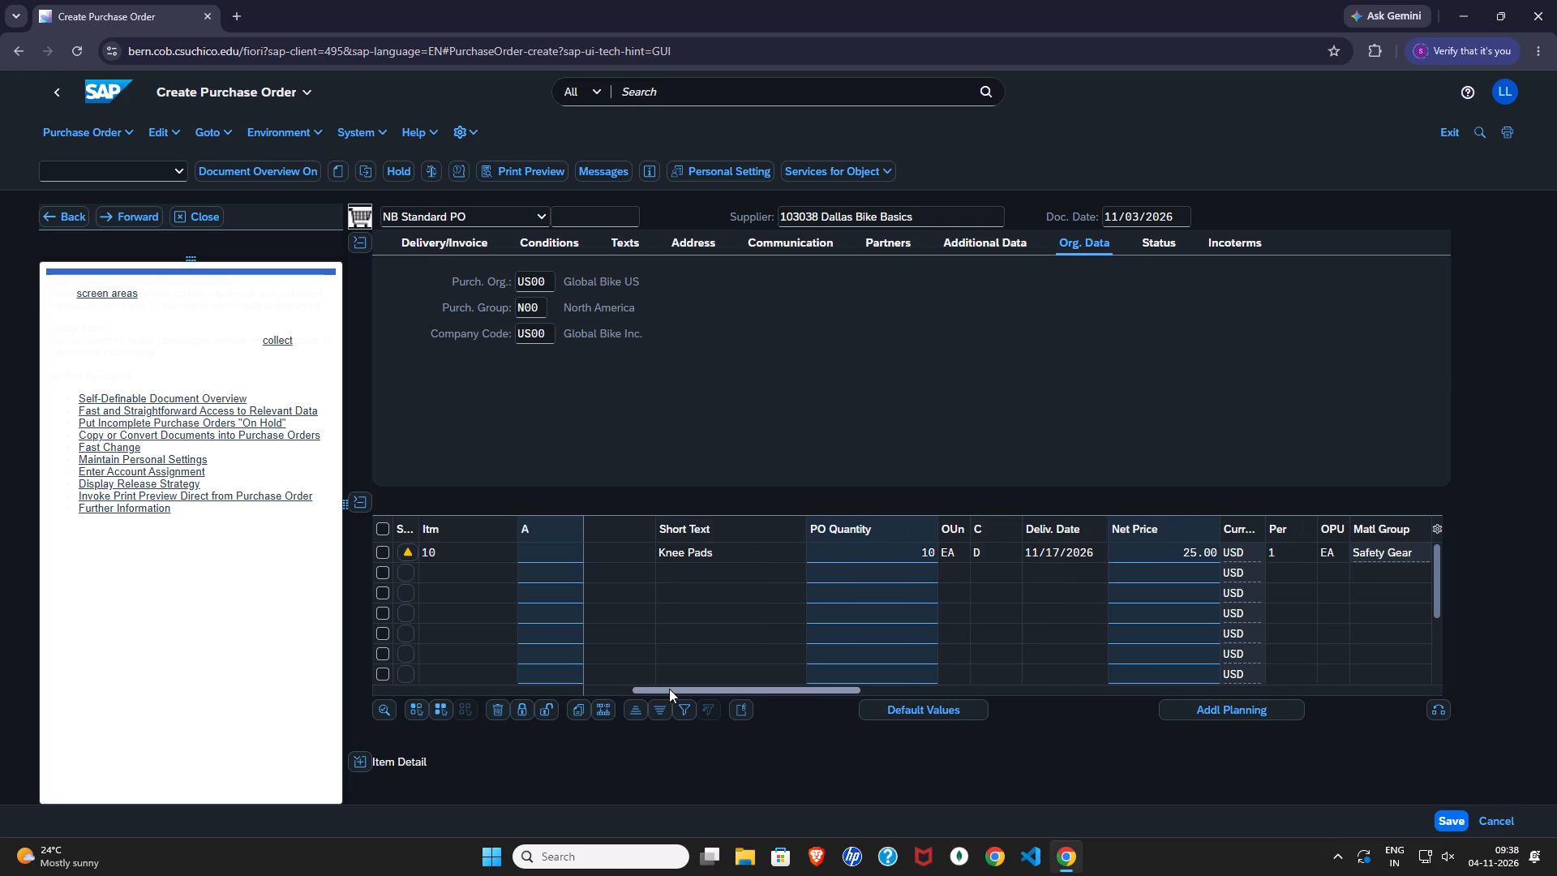
pyautogui.moveTo(669, 689); pyautogui.dragTo(734, 692)
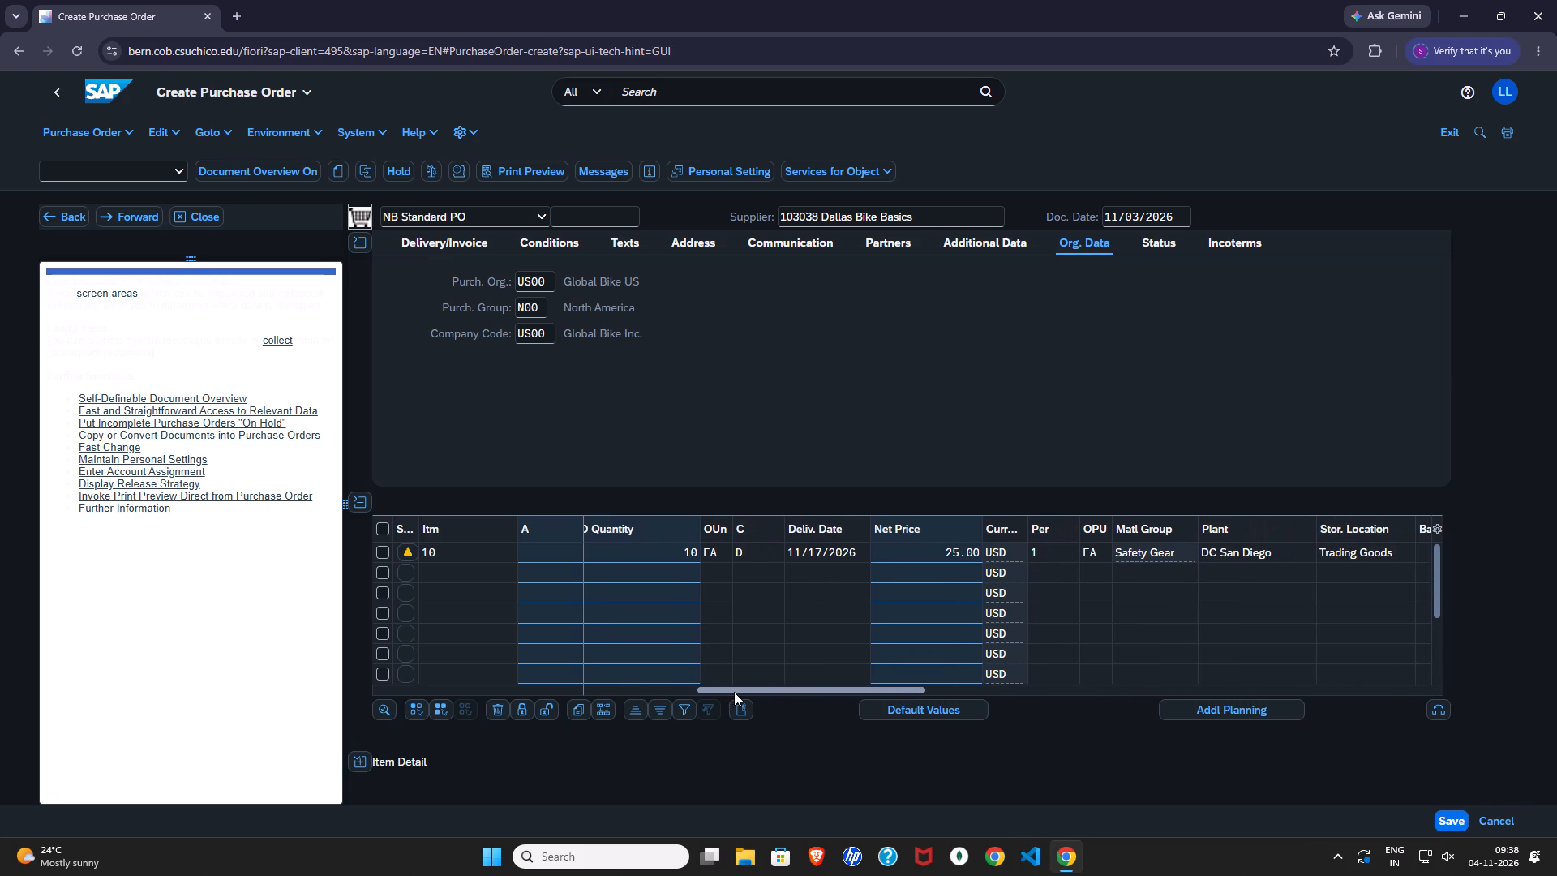
pyautogui.moveTo(734, 692); pyautogui.dragTo(770, 697)
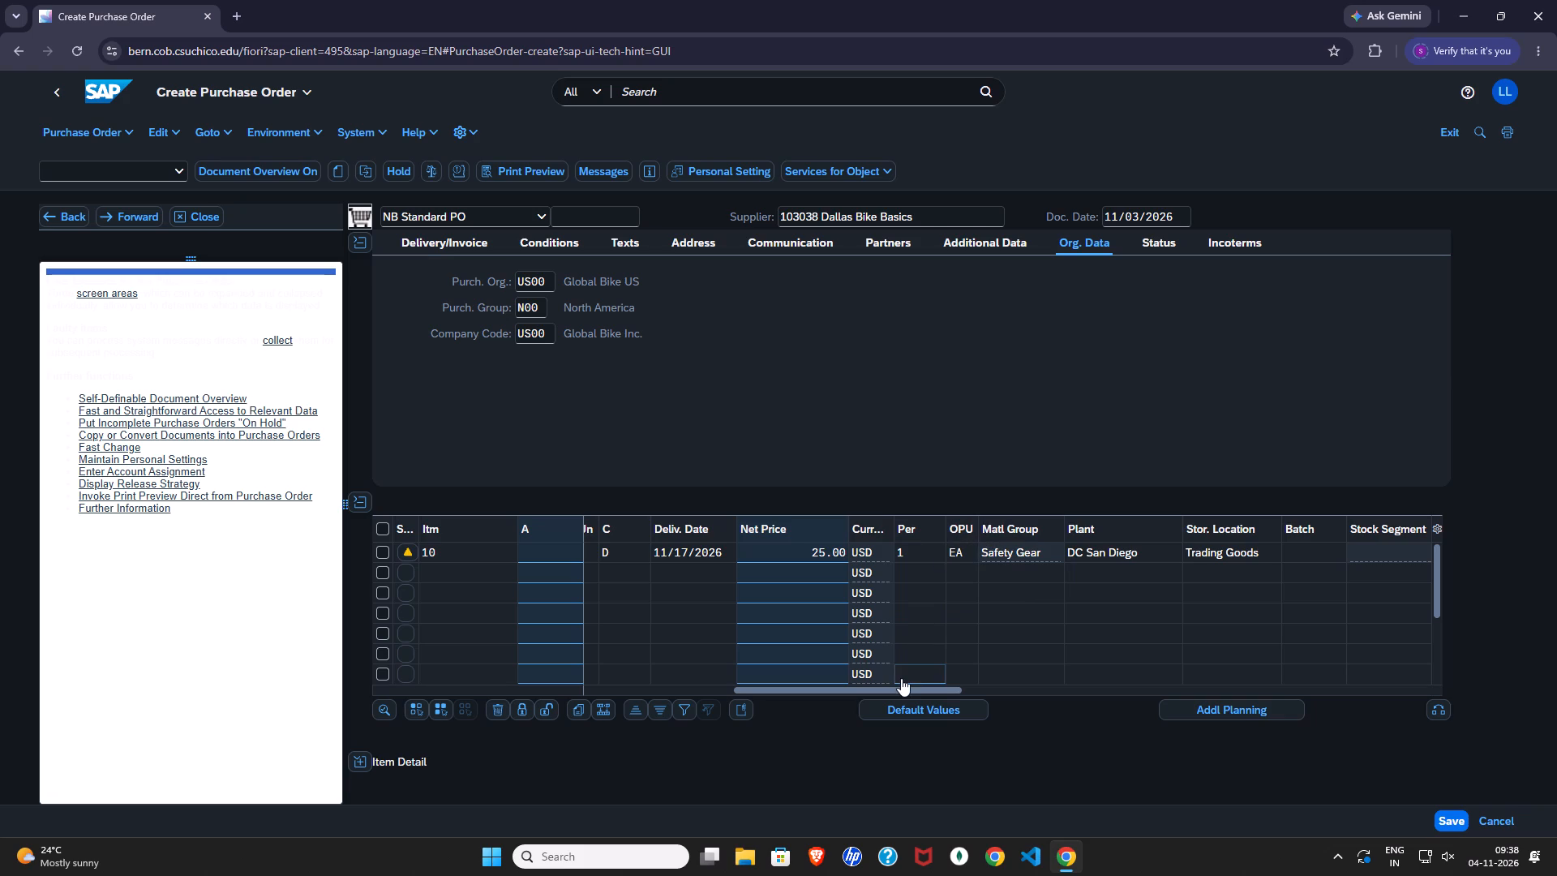
pyautogui.moveTo(899, 689); pyautogui.dragTo(940, 685)
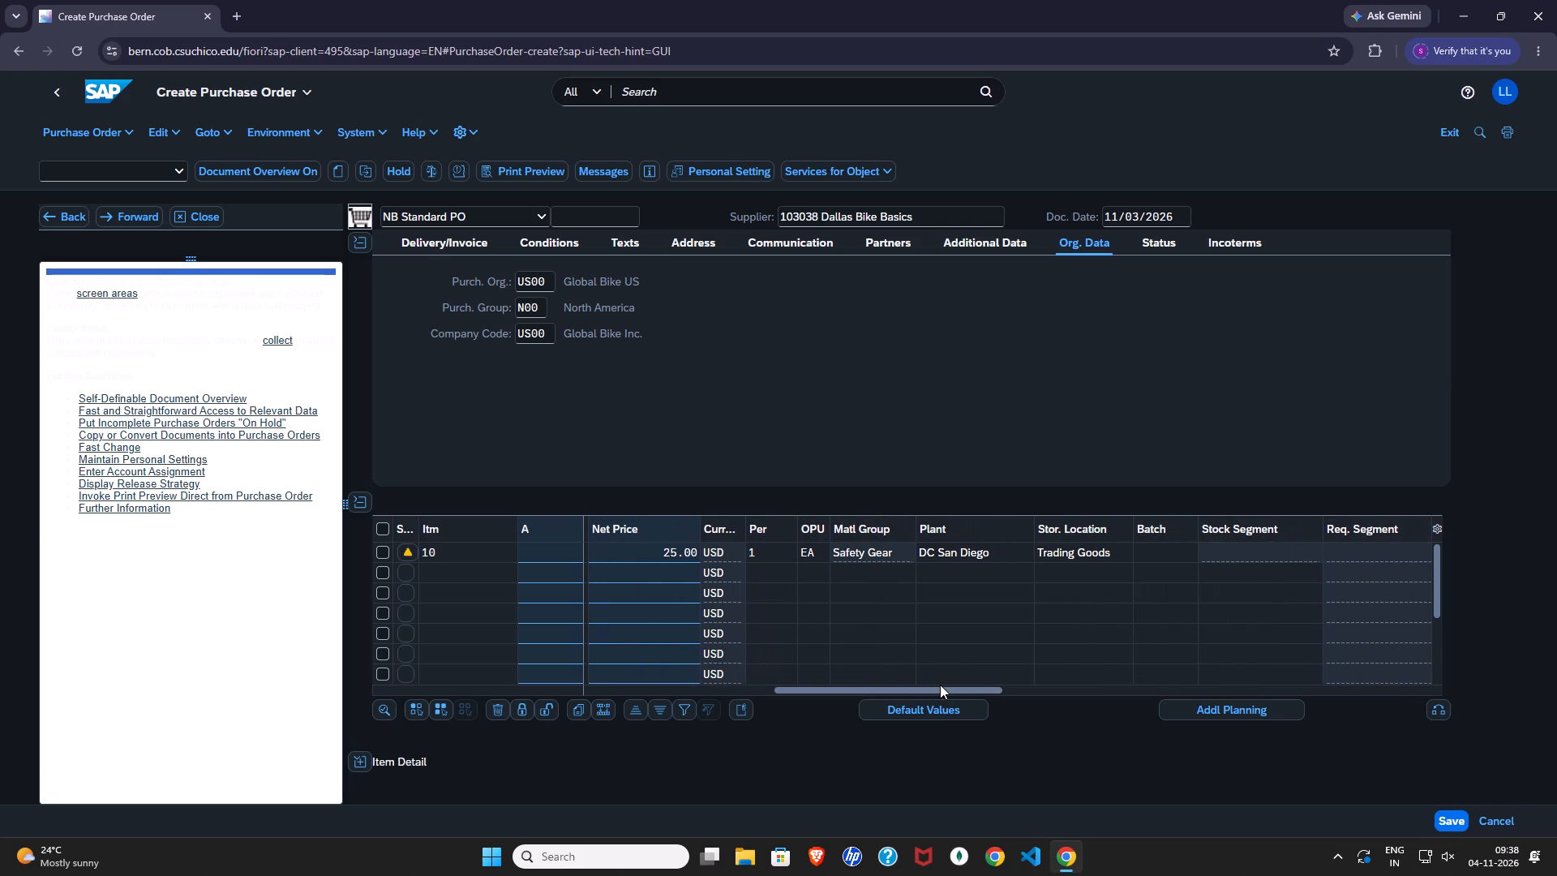
pyautogui.moveTo(940, 685); pyautogui.dragTo(976, 681)
# Save the standard purchase order for supplier 103038.
pyautogui.click(1463, 820)
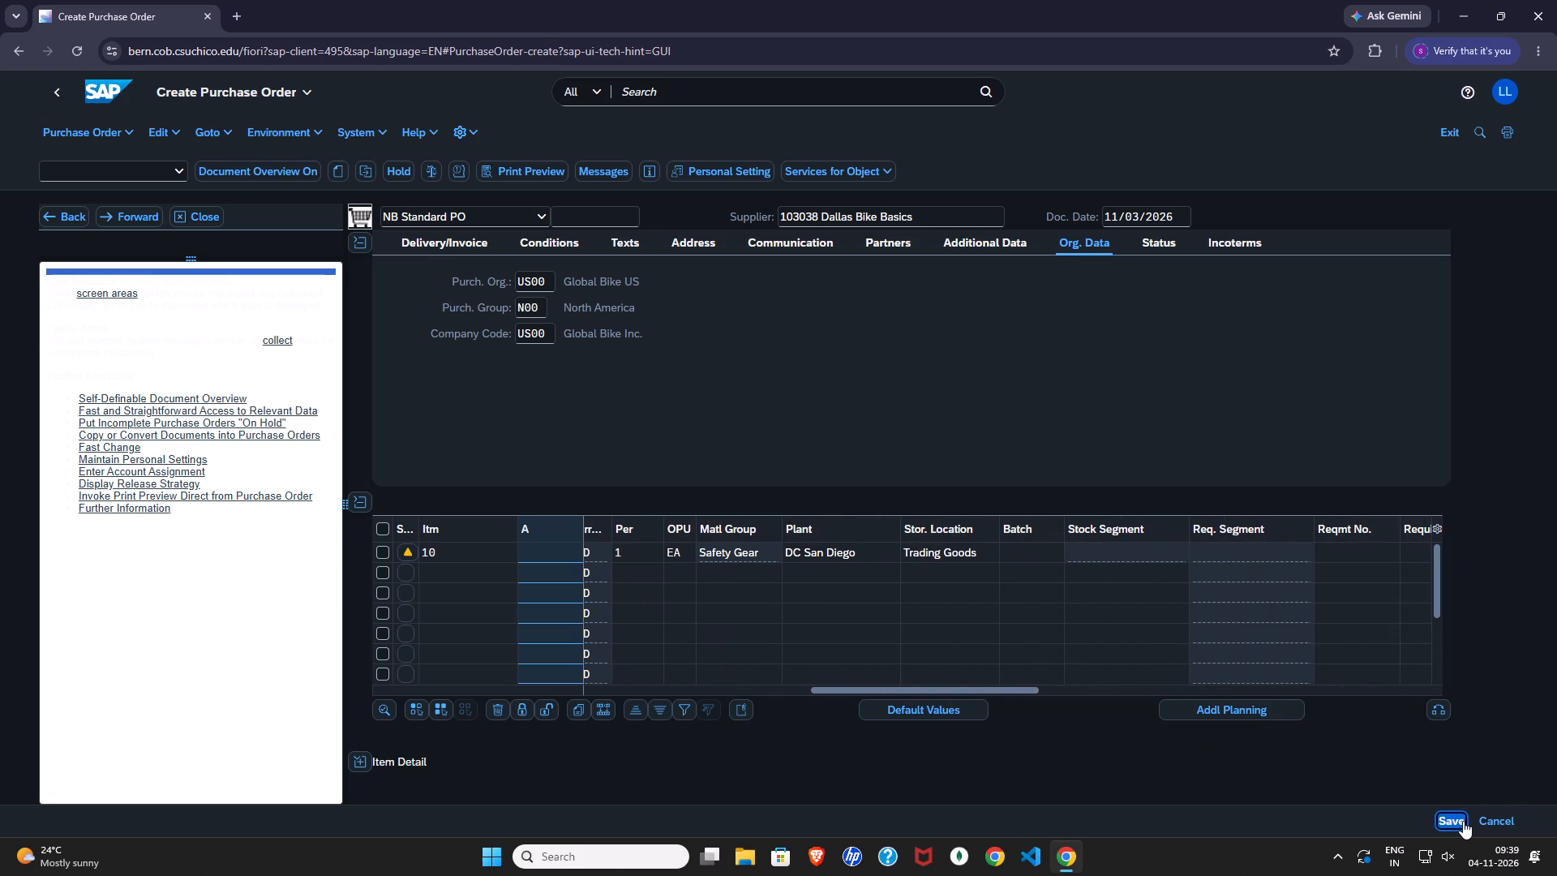